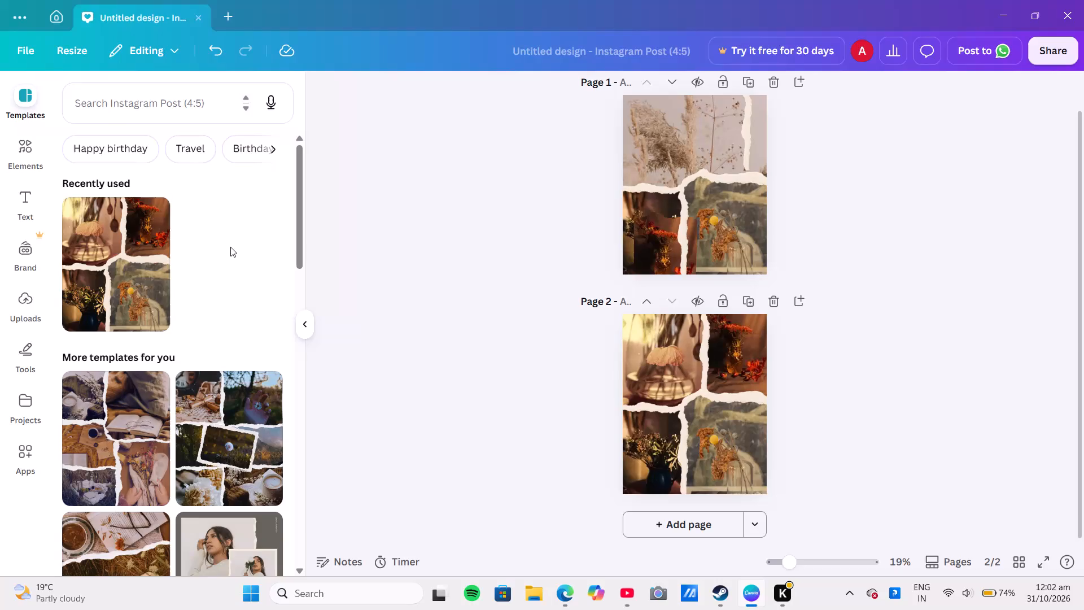
Apply the recently used dried-flower torn-paper collage template to page 2.
{"action": "left_click", "coordinate": [110, 272]}
Browse the Happy birthday templates.
{"action": "left_click", "coordinate": [100, 154]}
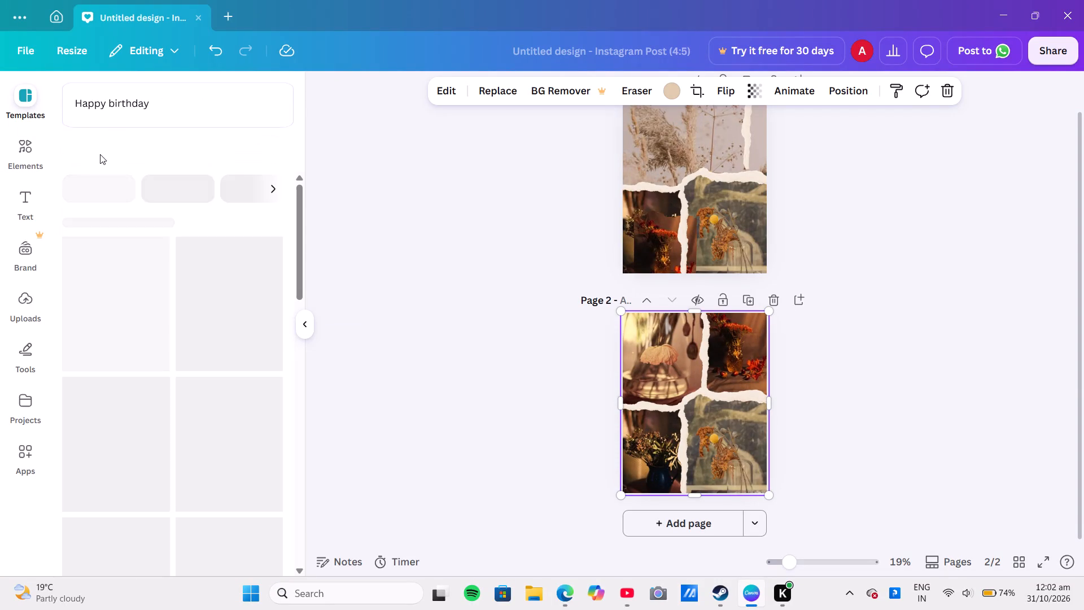
Add a text box with the default paragraph text to page 2.
{"action": "left_click", "coordinate": [25, 195]}
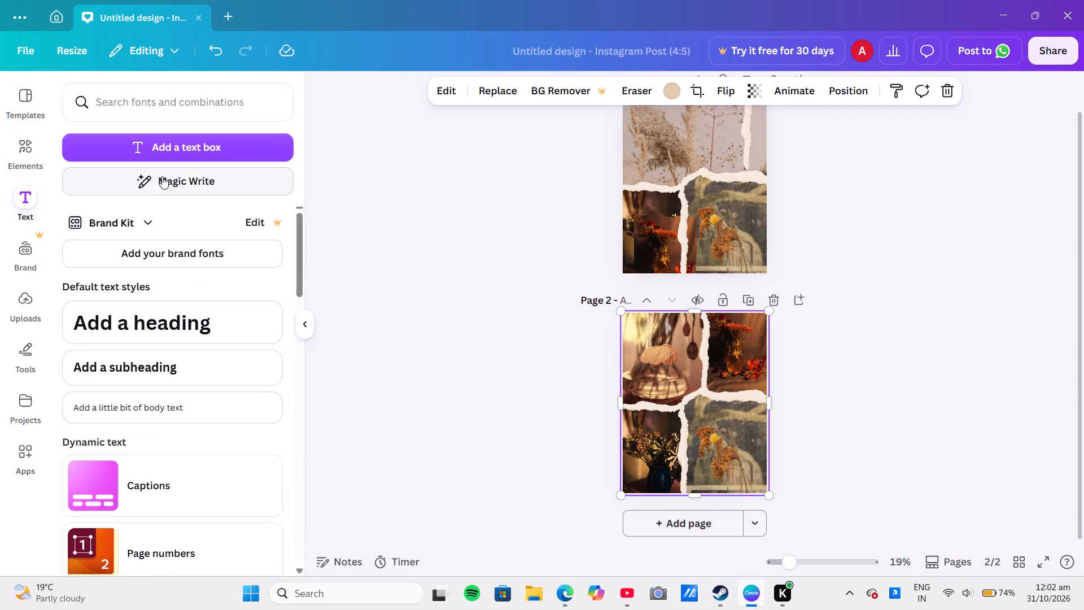
{"action": "left_click", "coordinate": [200, 146]}
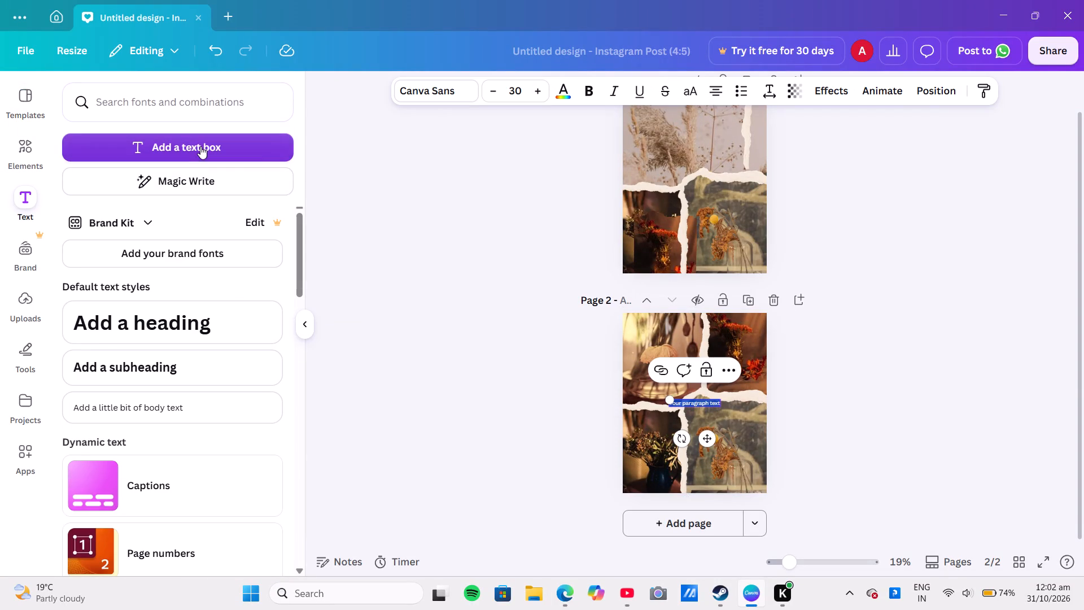
{"action": "left_click", "coordinate": [698, 352]}
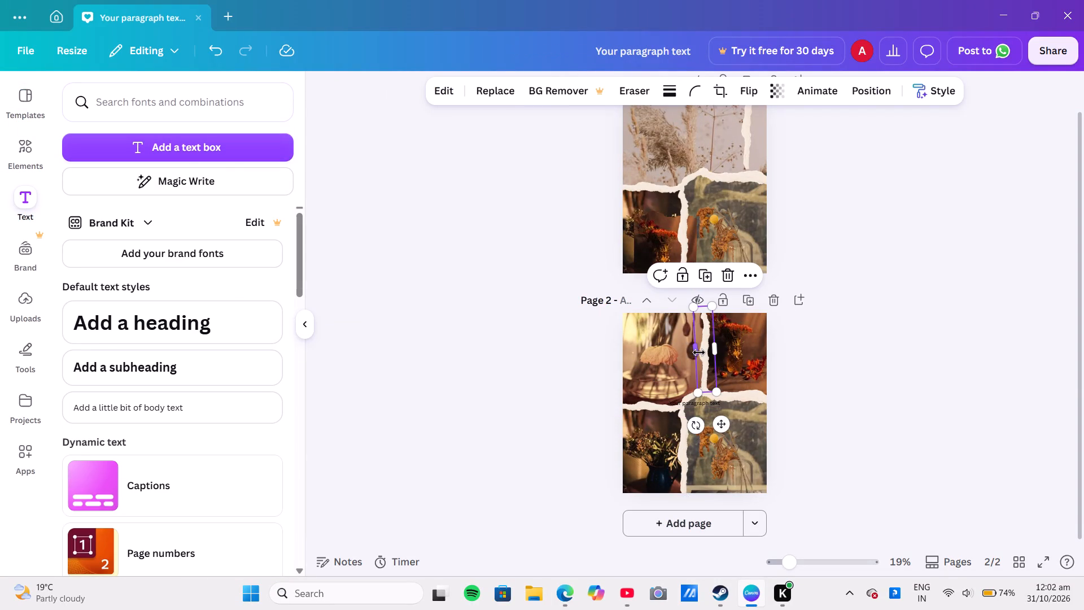
Move the yellow-flower photo in page 1's lower-right corner off the page to expose the background.
{"action": "left_click", "coordinate": [702, 182]}
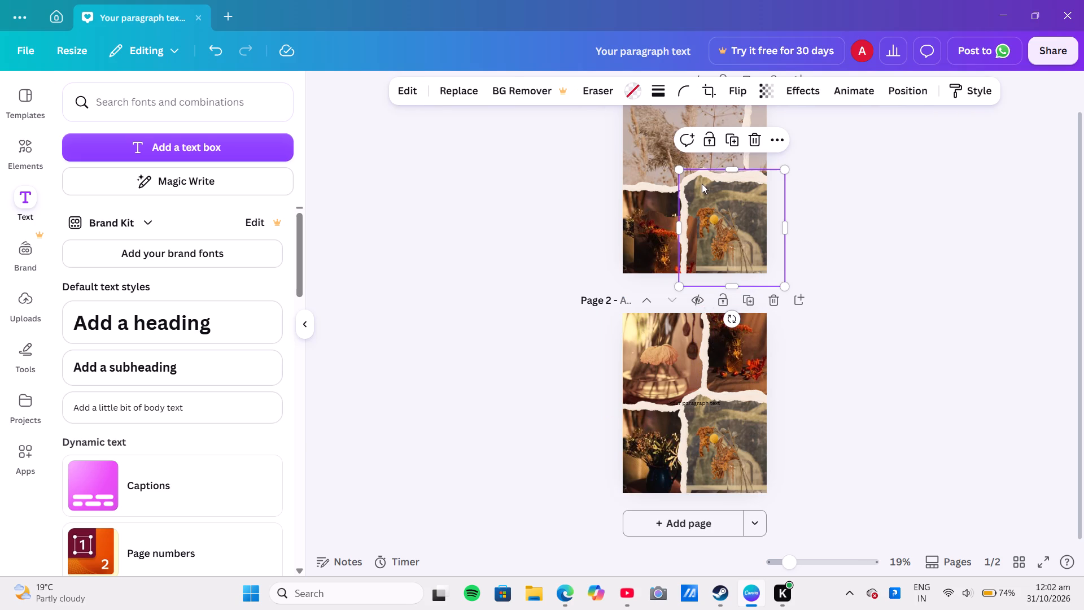
{"action": "left_click_drag", "start_coordinate": [701, 190], "coordinate": [801, 142]}
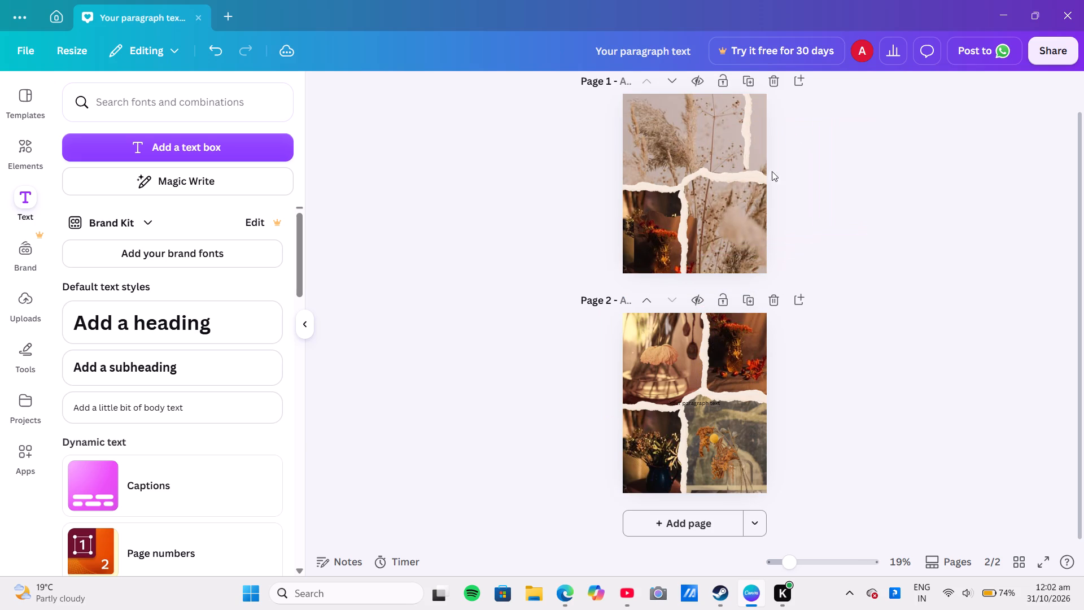
{"action": "left_click_drag", "start_coordinate": [678, 173], "coordinate": [753, 315]}
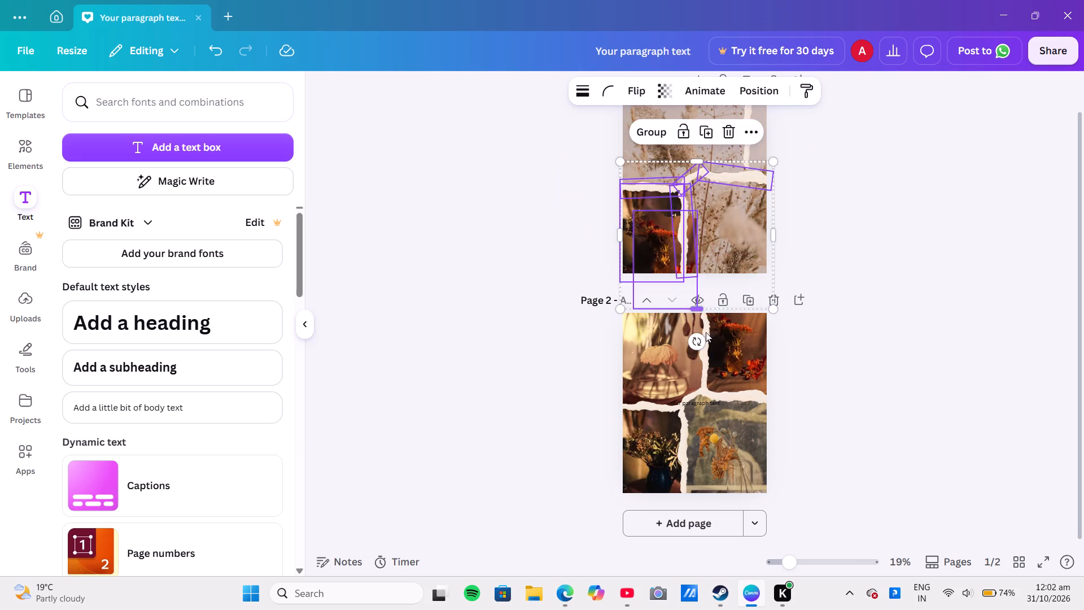
{"action": "left_click", "coordinate": [700, 350]}
Move the glass vase photo in page 2's upper-left corner off the page, past its right edge.
{"action": "left_click_drag", "start_coordinate": [653, 364], "coordinate": [759, 351]}
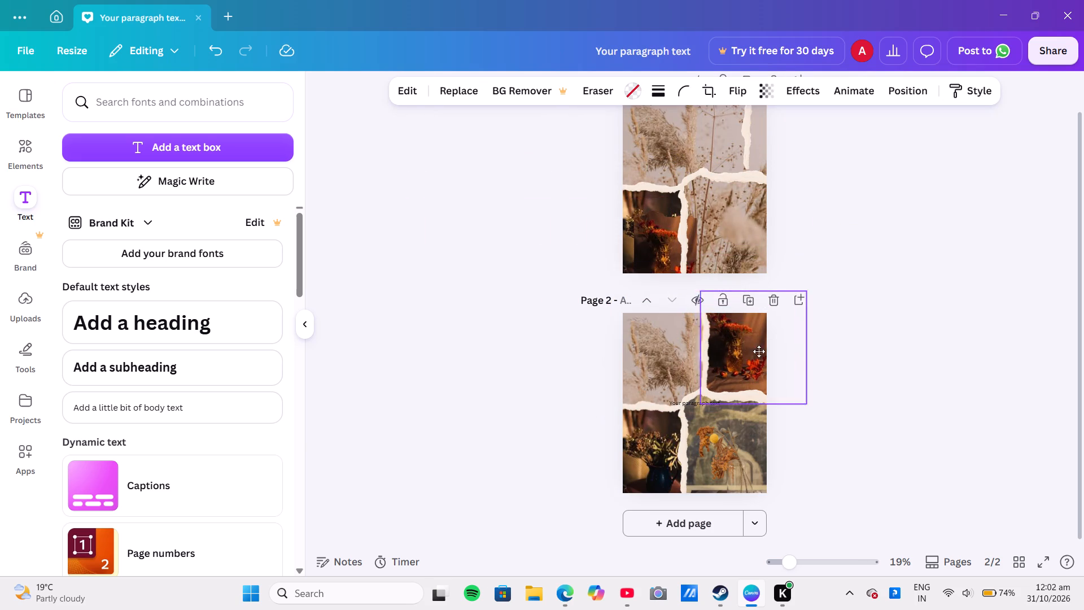
{"action": "left_click_drag", "start_coordinate": [759, 351], "coordinate": [808, 350]}
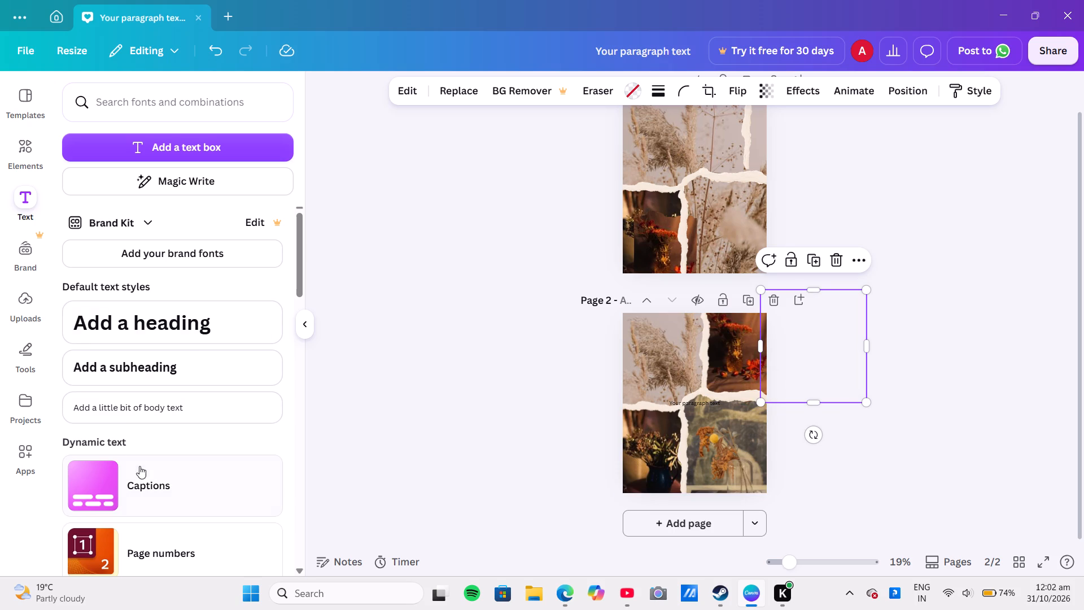
Open the dynamic text caption styles.
{"action": "left_click", "coordinate": [141, 474]}
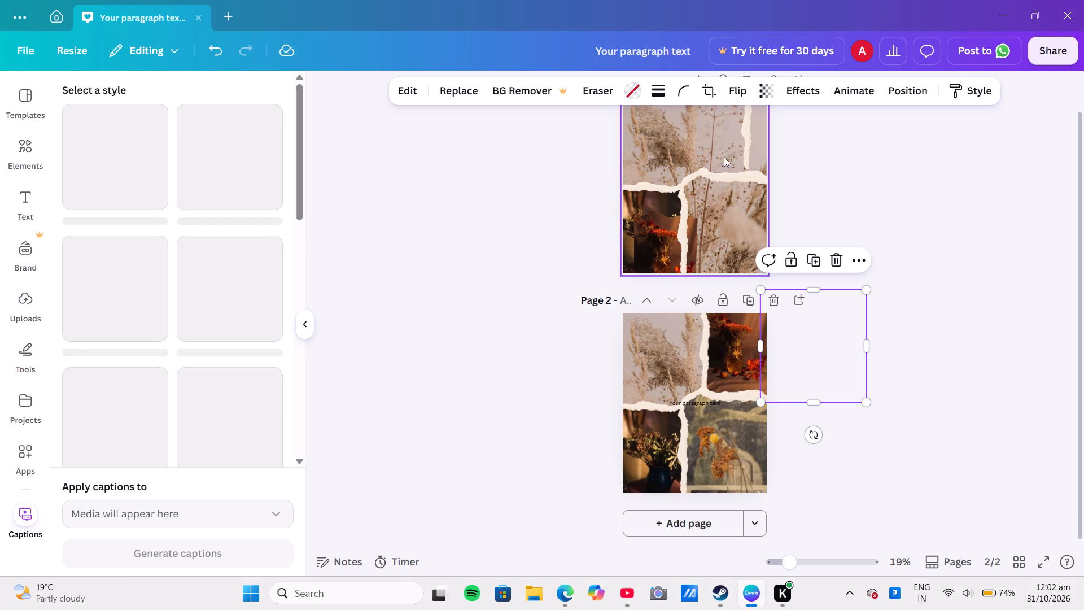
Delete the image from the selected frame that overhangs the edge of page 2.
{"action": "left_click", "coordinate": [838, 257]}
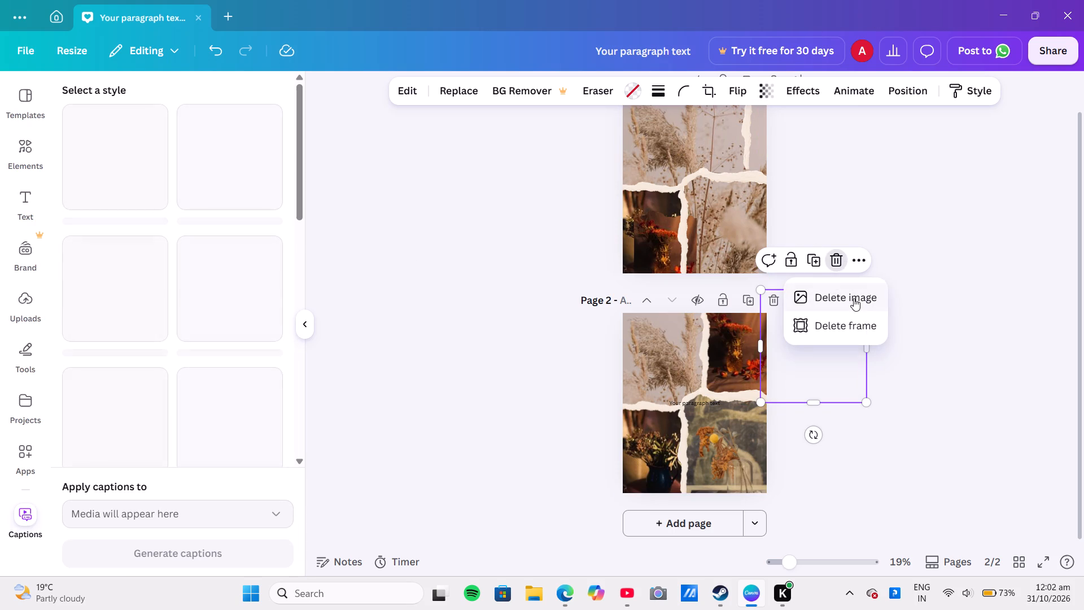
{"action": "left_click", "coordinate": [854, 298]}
Delete the large dried-grass background photo from page 1.
{"action": "left_click", "coordinate": [715, 193]}
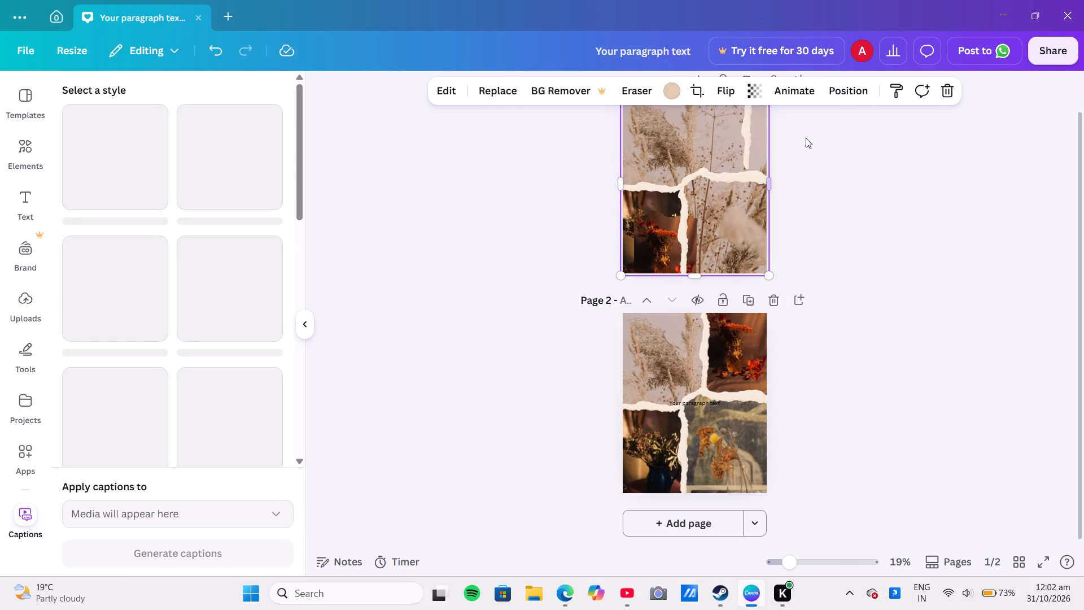
{"action": "left_click", "coordinate": [947, 88]}
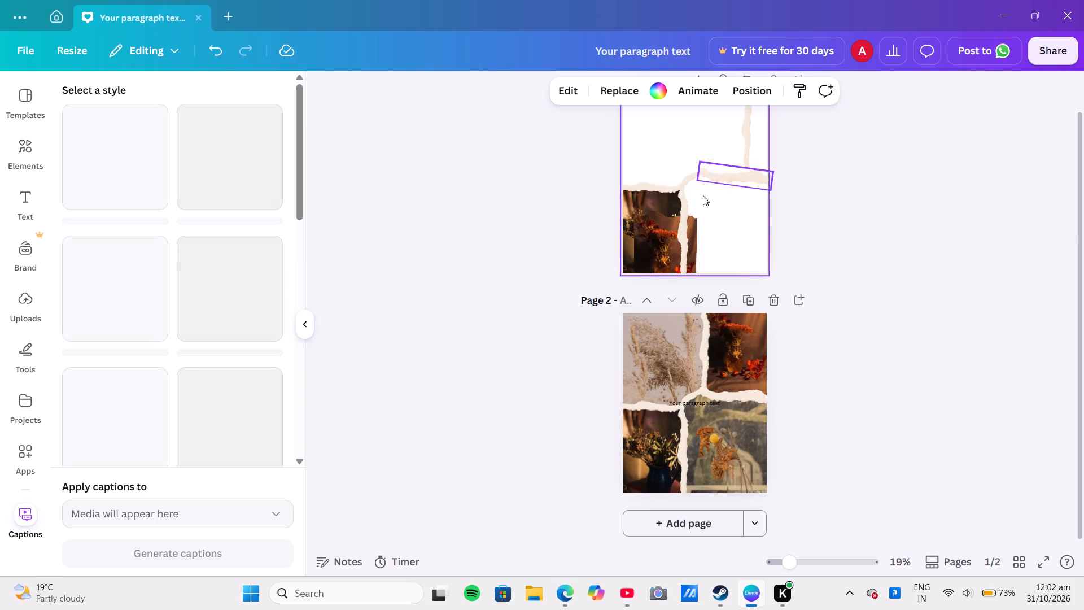
Delete the collage page 2 and the vertical torn-paper strip beside the dark flower photo on page 1.
{"action": "left_click", "coordinate": [690, 212]}
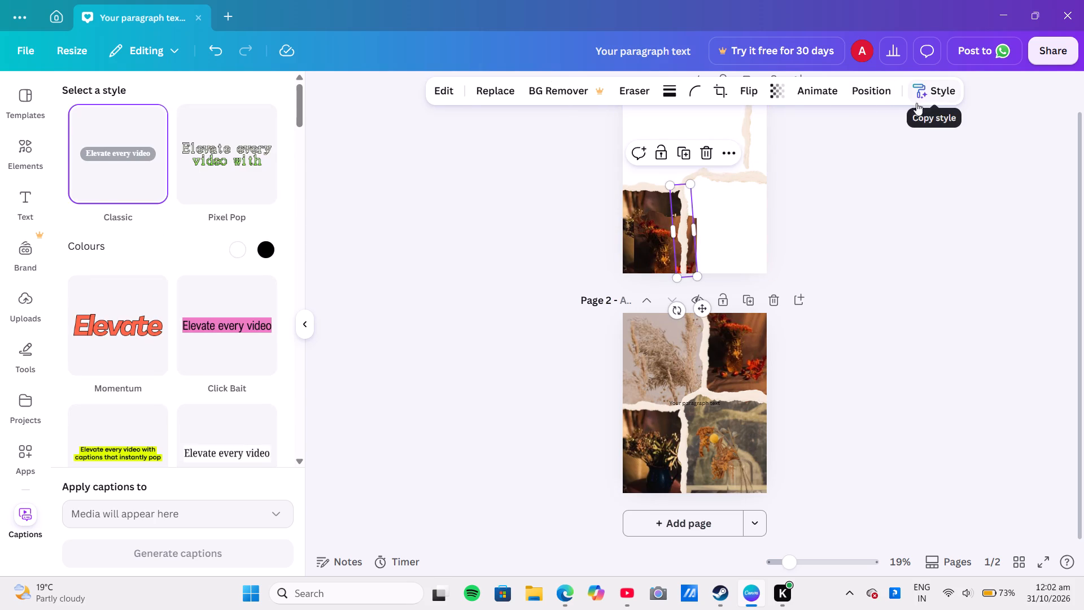
{"action": "left_click", "coordinate": [768, 299]}
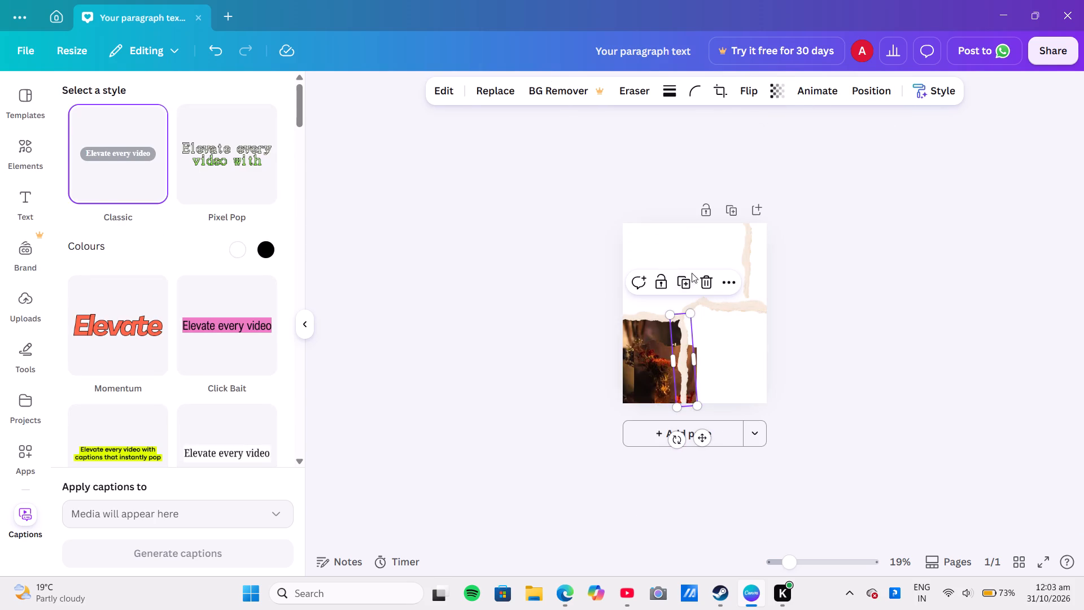
{"action": "left_click", "coordinate": [707, 274]}
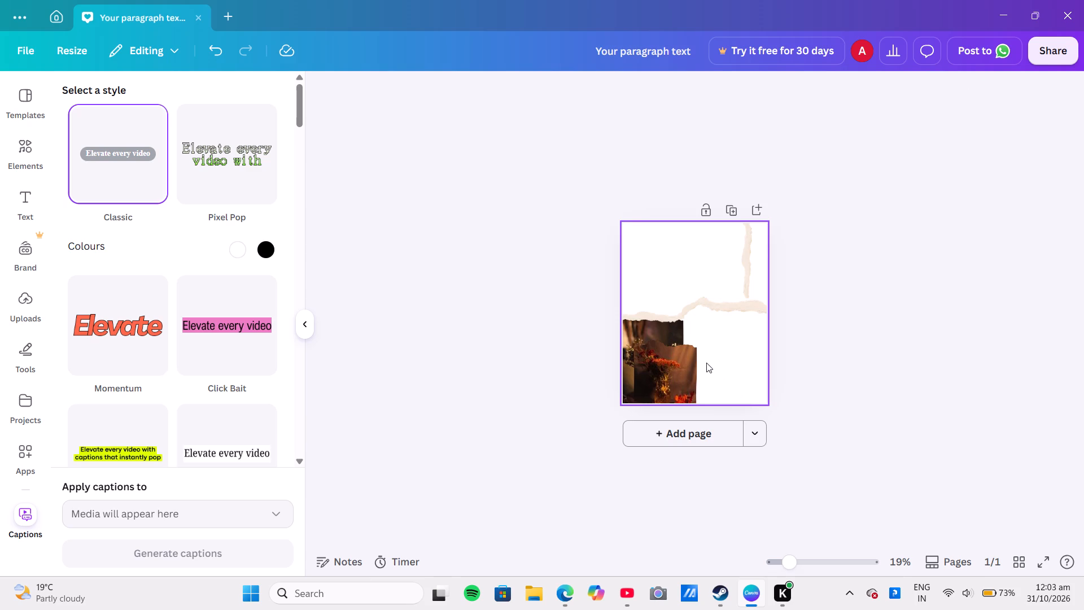
Delete the slanted horizontal torn-paper strip that reaches the page edge on page 1.
{"action": "right_click", "coordinate": [709, 294]}
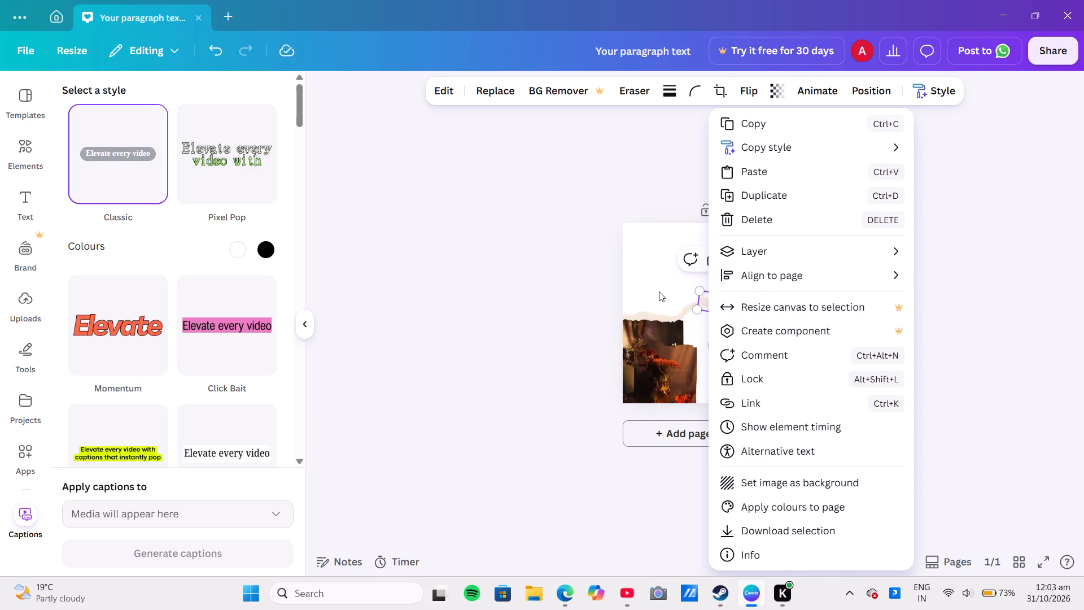
{"action": "right_click", "coordinate": [659, 291]}
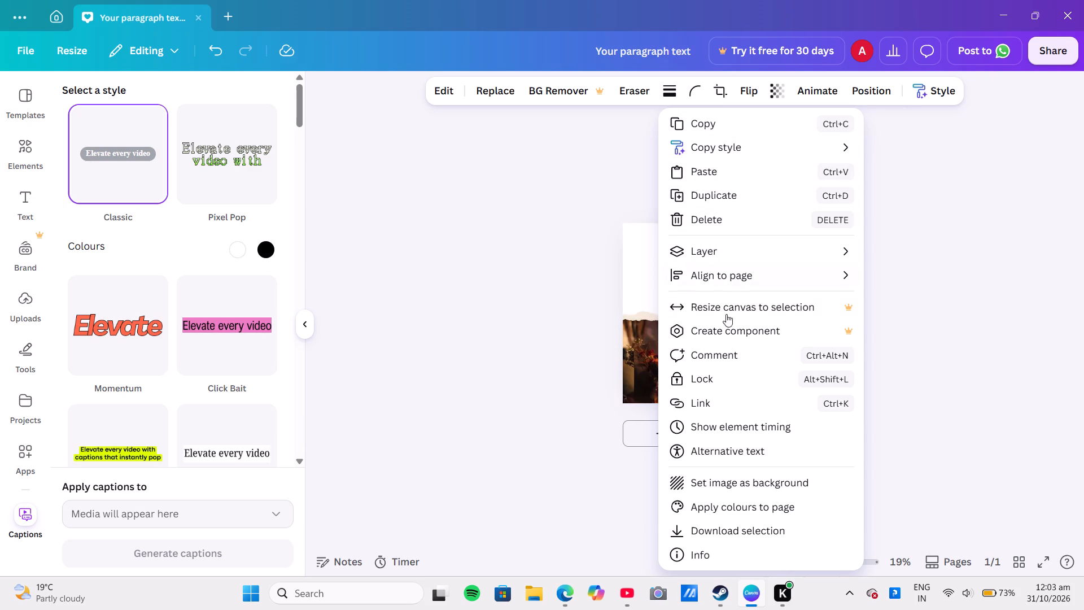
{"action": "left_click", "coordinate": [562, 360]}
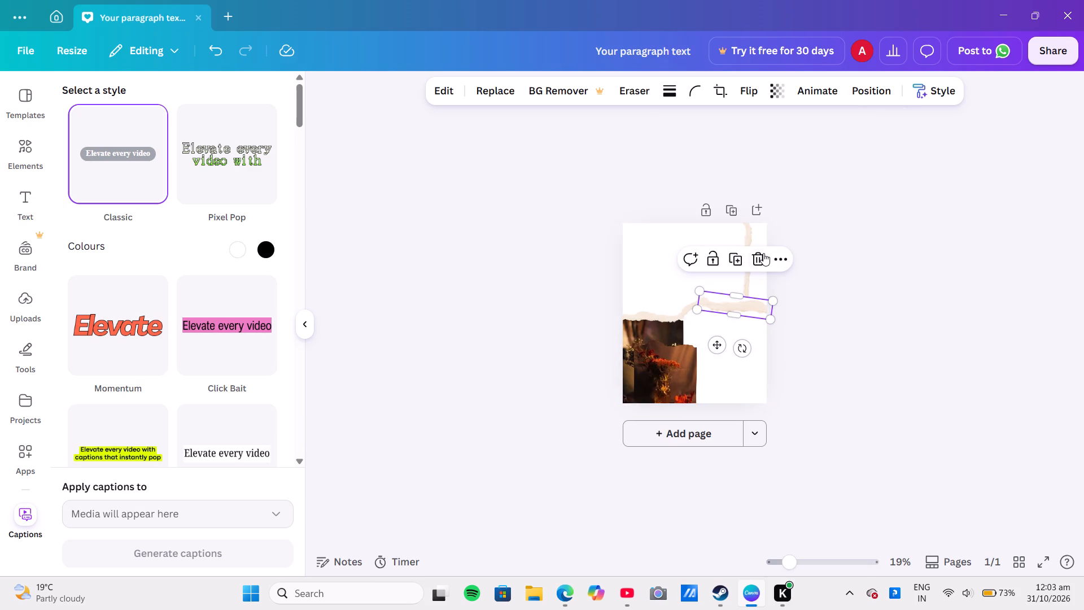
{"action": "left_click", "coordinate": [762, 254]}
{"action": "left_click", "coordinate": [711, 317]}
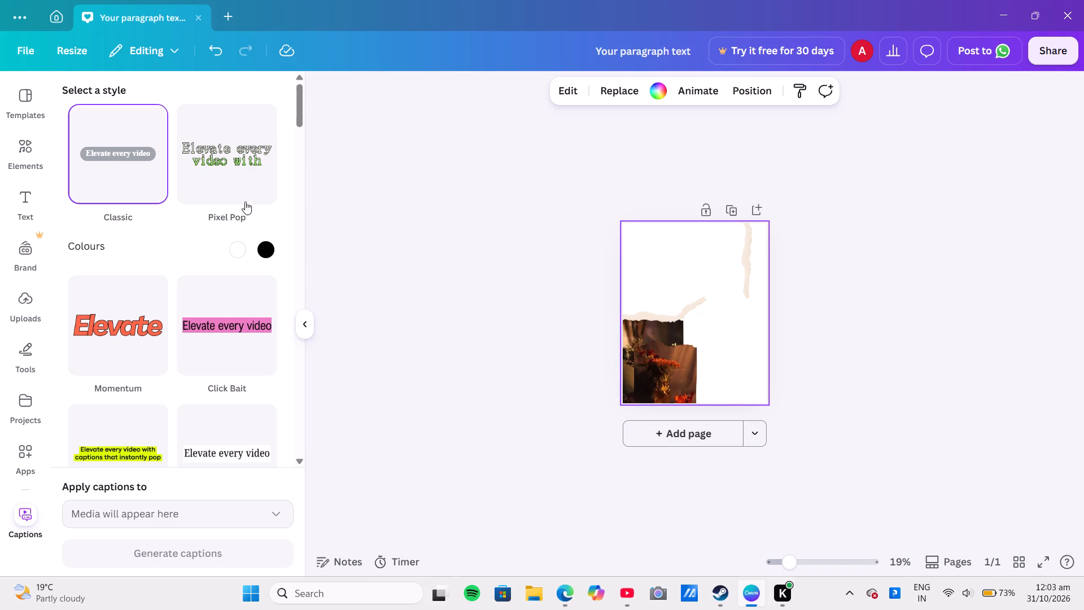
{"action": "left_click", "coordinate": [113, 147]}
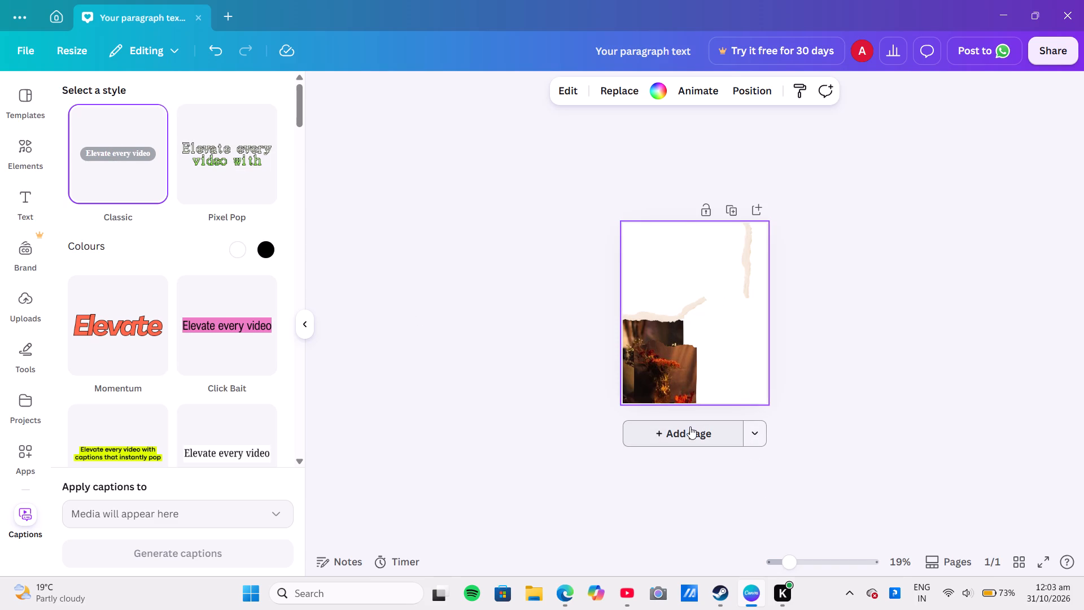
Add a new blank page after page 1.
{"action": "left_click", "coordinate": [690, 426]}
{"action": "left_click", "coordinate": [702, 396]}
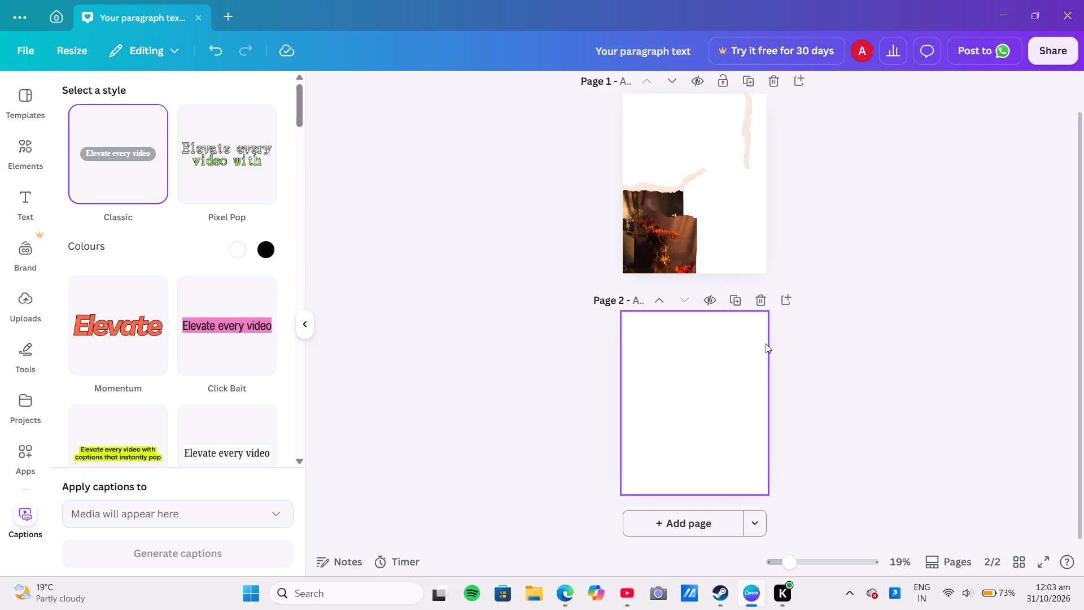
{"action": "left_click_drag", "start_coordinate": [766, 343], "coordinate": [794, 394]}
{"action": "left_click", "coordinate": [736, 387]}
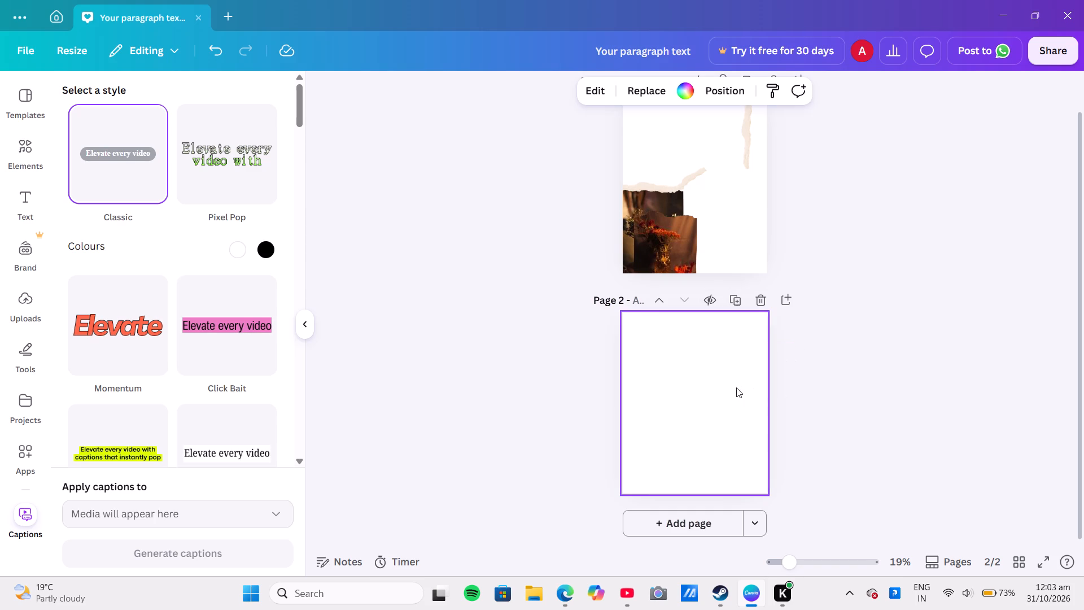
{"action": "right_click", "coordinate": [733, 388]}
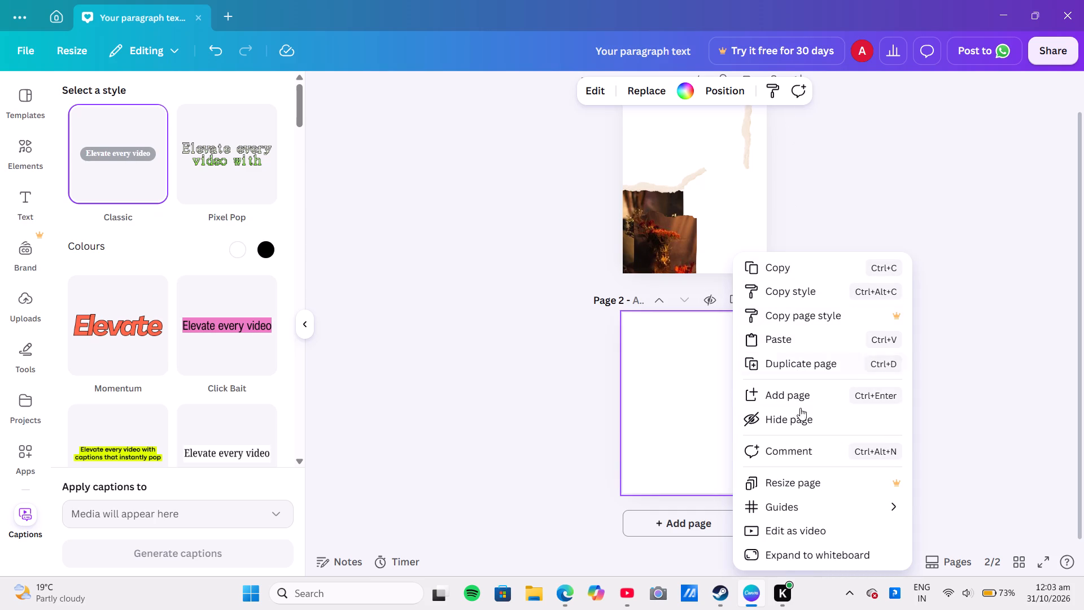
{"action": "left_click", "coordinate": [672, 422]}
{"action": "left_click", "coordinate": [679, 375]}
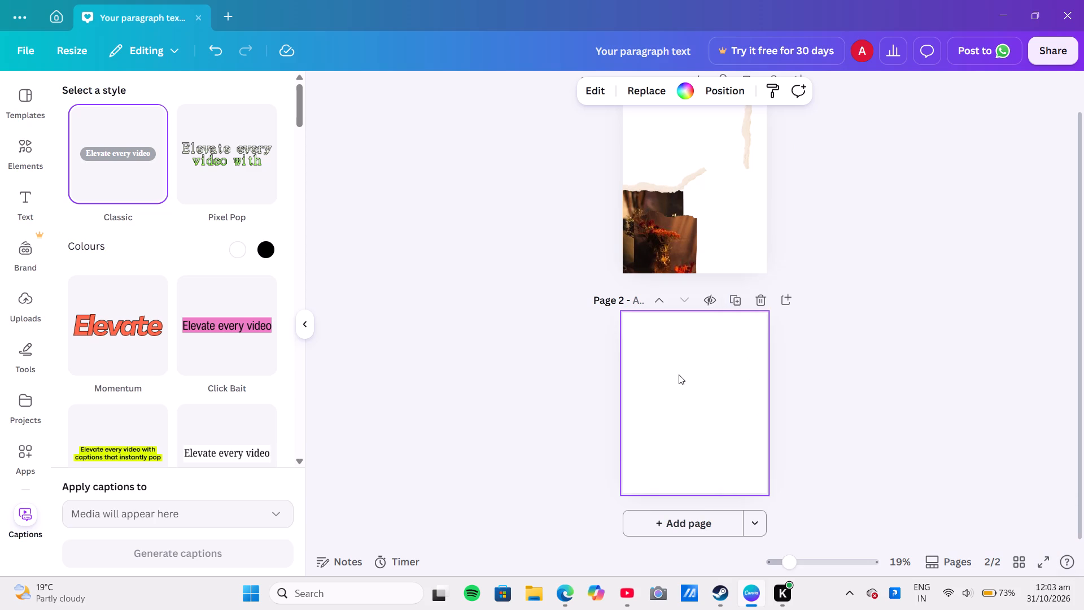
Add a text box to blank page 2 and write "hy its my first birthday" in place of the placeholder text.
{"action": "left_click", "coordinate": [26, 205]}
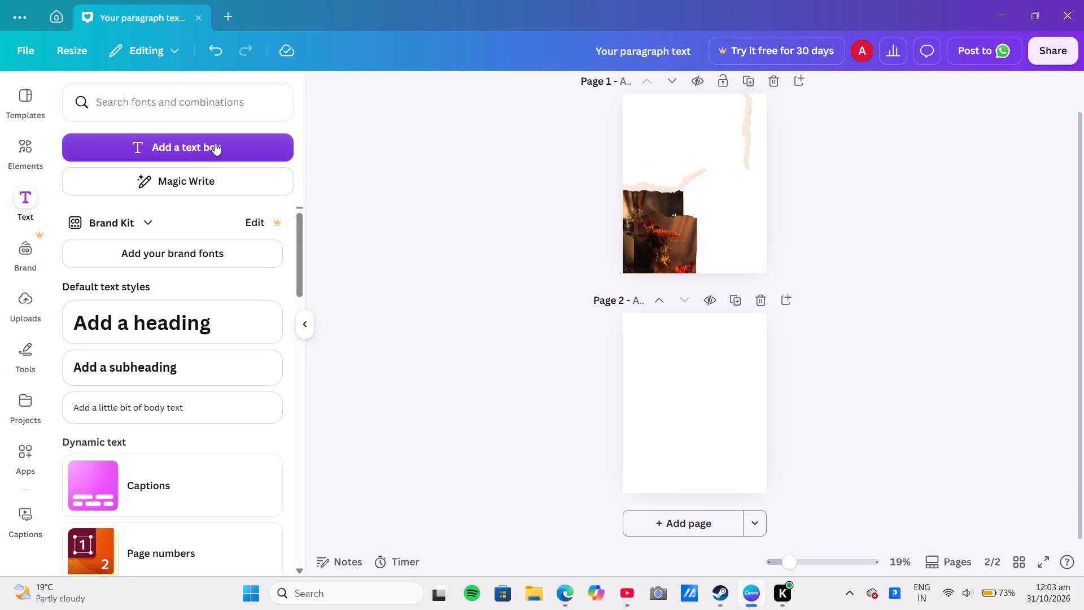
{"action": "left_click", "coordinate": [215, 143]}
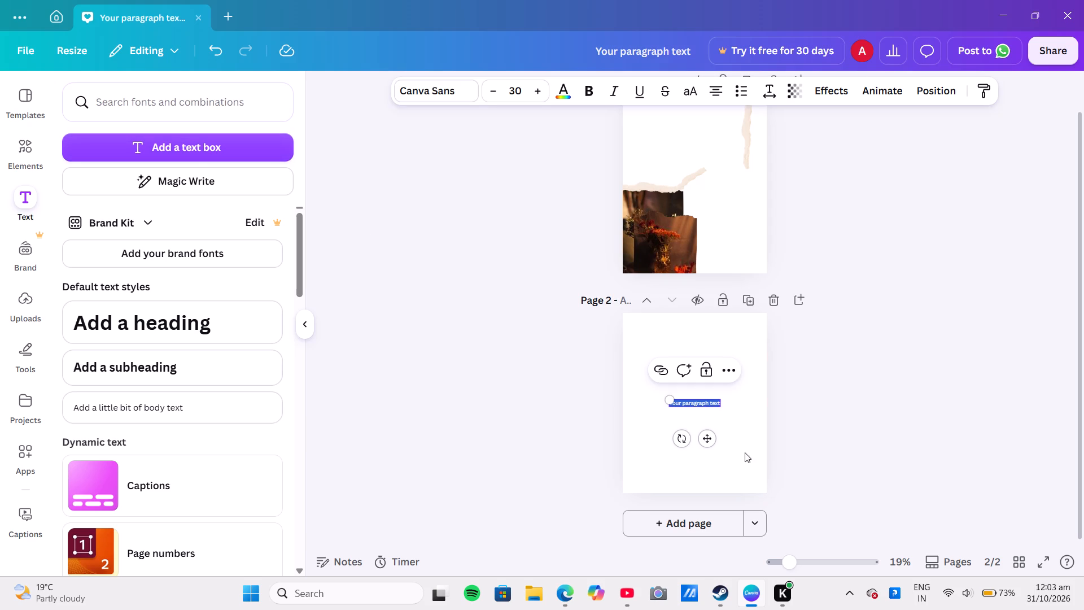
{"action": "left_click", "coordinate": [714, 404]}
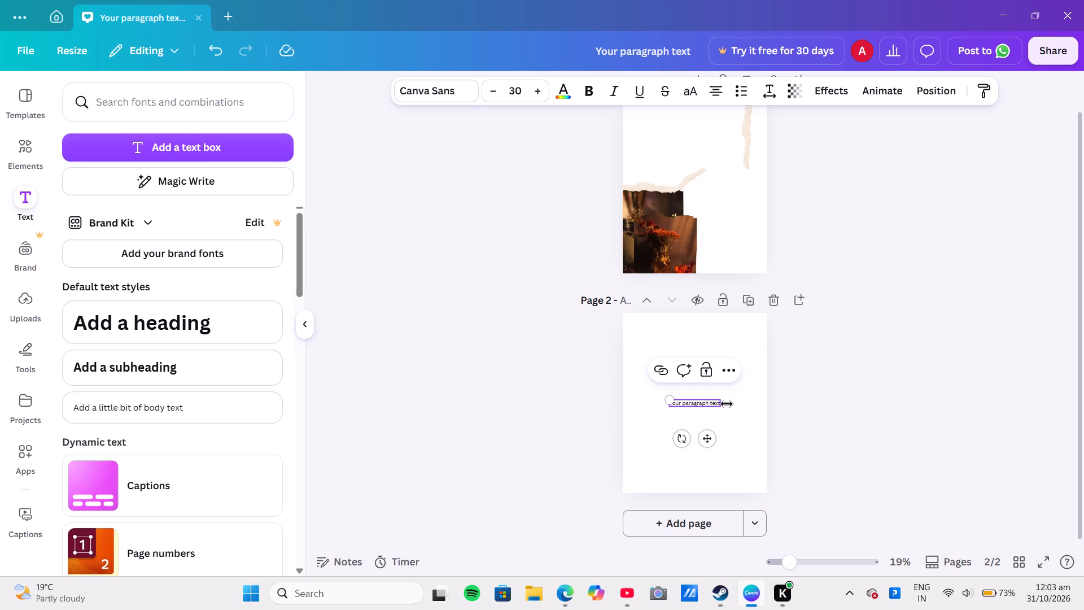
{"action": "key", "text": "BackSpace"}
{"action": "key", "text": "BackSpace"}
{"action": "key", "text": "BackSpace"}
{"action": "key", "text": "BackSpace"}
{"action": "key", "text": "BackSpace"}
{"action": "key", "text": "BackSpace"}
{"action": "key", "text": "BackSpace"}
{"action": "key", "text": "BackSpace"}
{"action": "key", "text": "BackSpace"}
{"action": "key", "text": "BackSpace"}
{"action": "key", "text": "BackSpace"}
{"action": "key", "text": "BackSpace"}
{"action": "key", "text": "BackSpace"}
{"action": "key", "text": "BackSpace"}
{"action": "key", "text": "BackSpace"}
{"action": "key", "text": "BackSpace"}
{"action": "key", "text": "BackSpace"}
{"action": "key", "text": "BackSpace"}
{"action": "key", "text": "BackSpace"}
{"action": "key", "text": "BackSpace"}
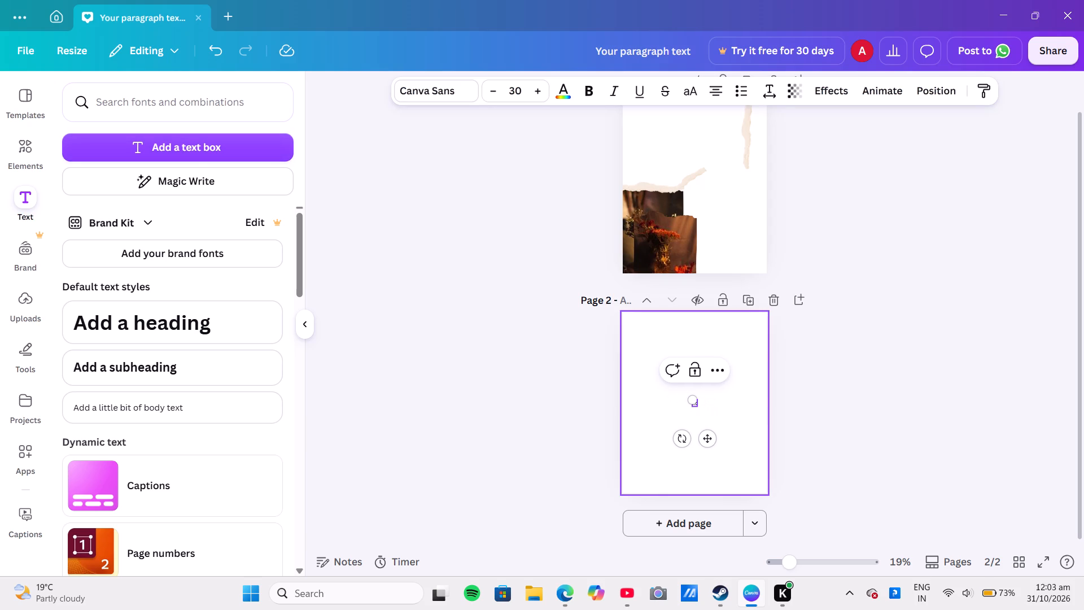
{"action": "type", "text": "hy its my"}
{"action": "key", "text": "space"}
{"action": "type", "text": "first"}
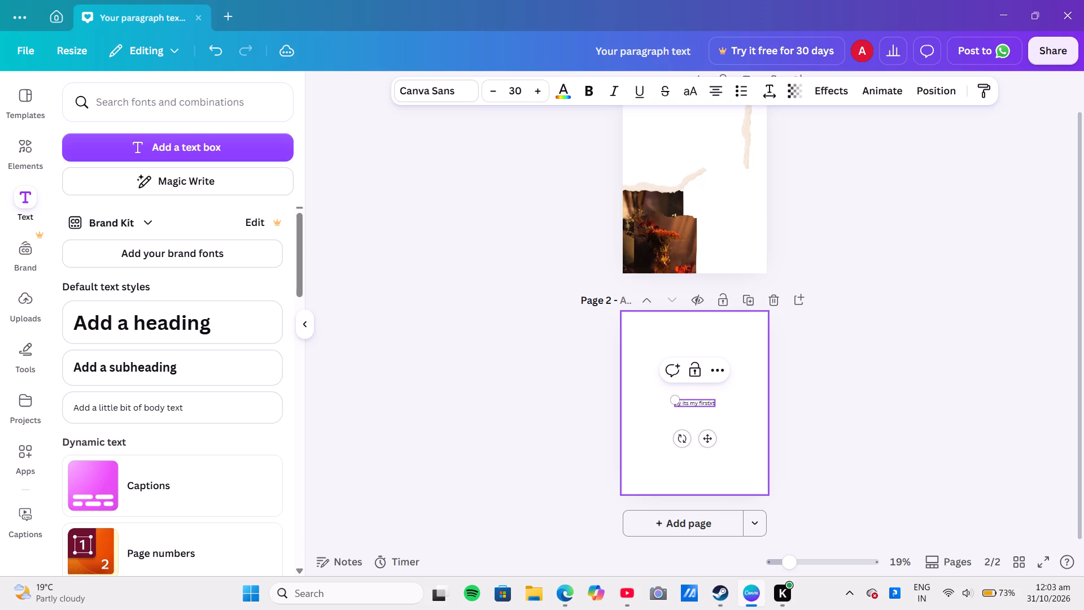
{"action": "key", "text": "space"}
{"action": "type", "text": "birthdau"}
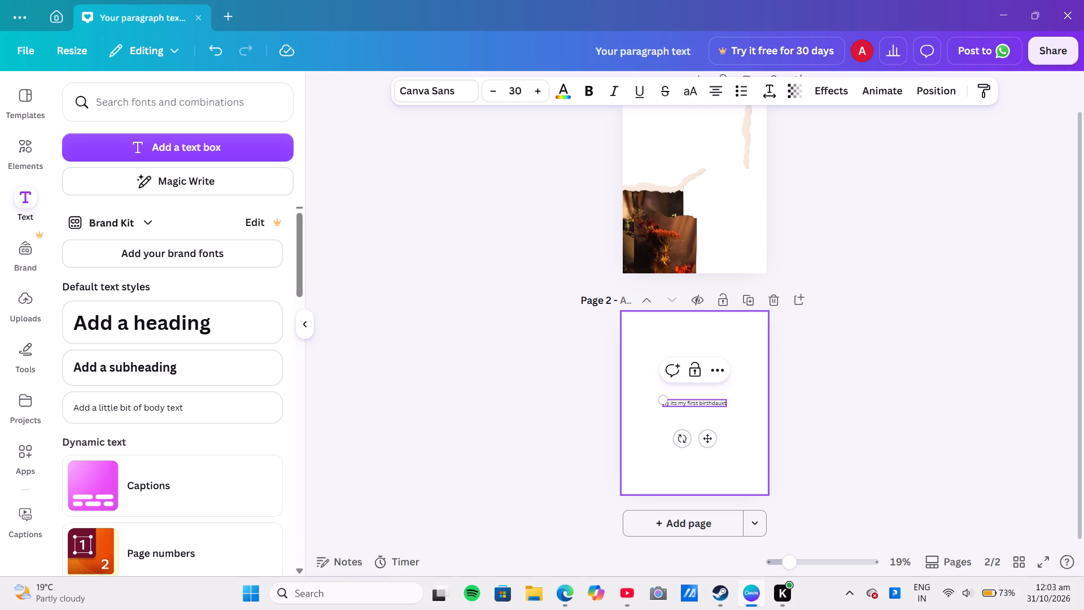
{"action": "key", "text": "BackSpace"}
{"action": "key", "text": "y"}
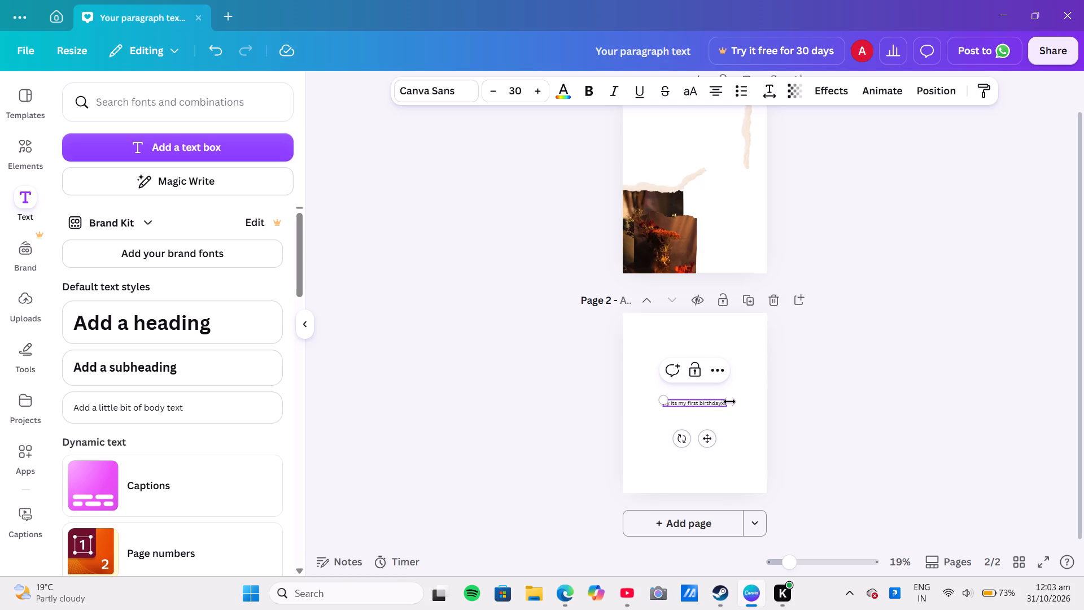
Move the birthday text up near the top of page 2, centred horizontally.
{"action": "left_click_drag", "start_coordinate": [717, 408], "coordinate": [714, 359]}
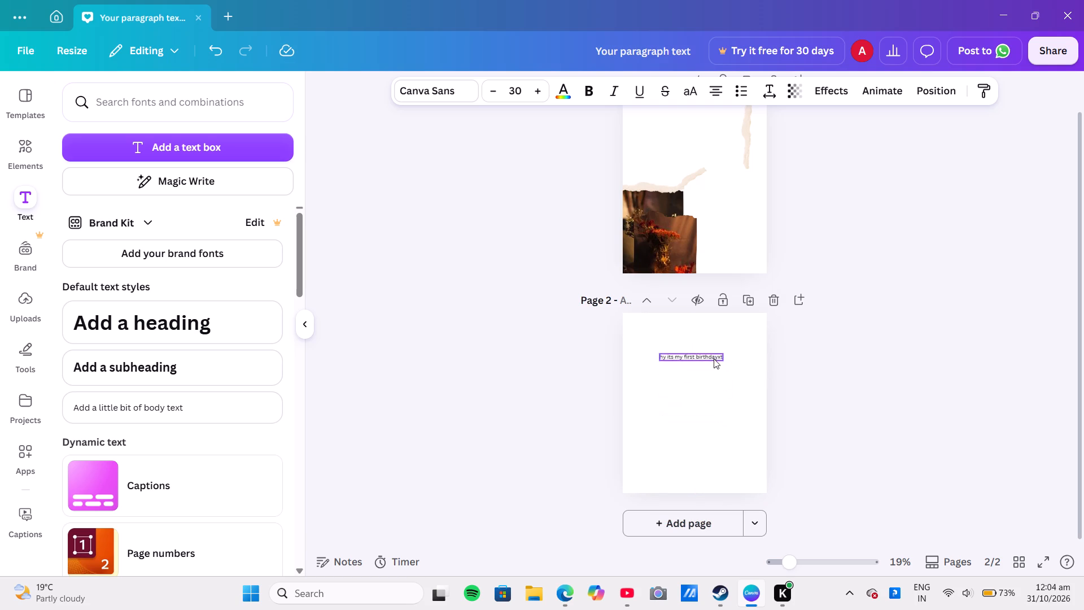
{"action": "left_click_drag", "start_coordinate": [714, 359], "coordinate": [715, 342]}
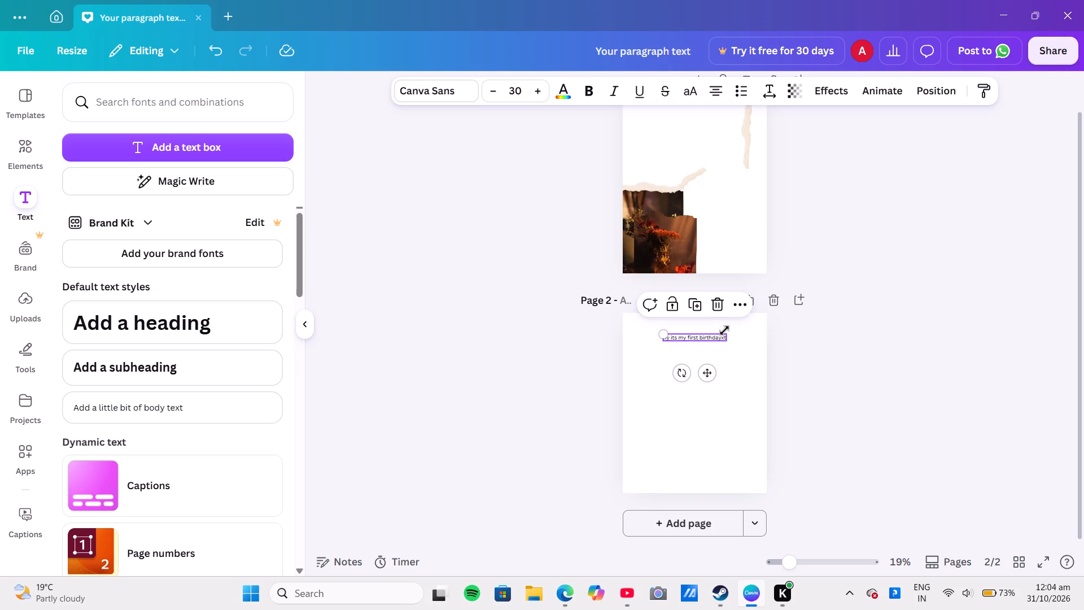
{"action": "left_click", "coordinate": [712, 374]}
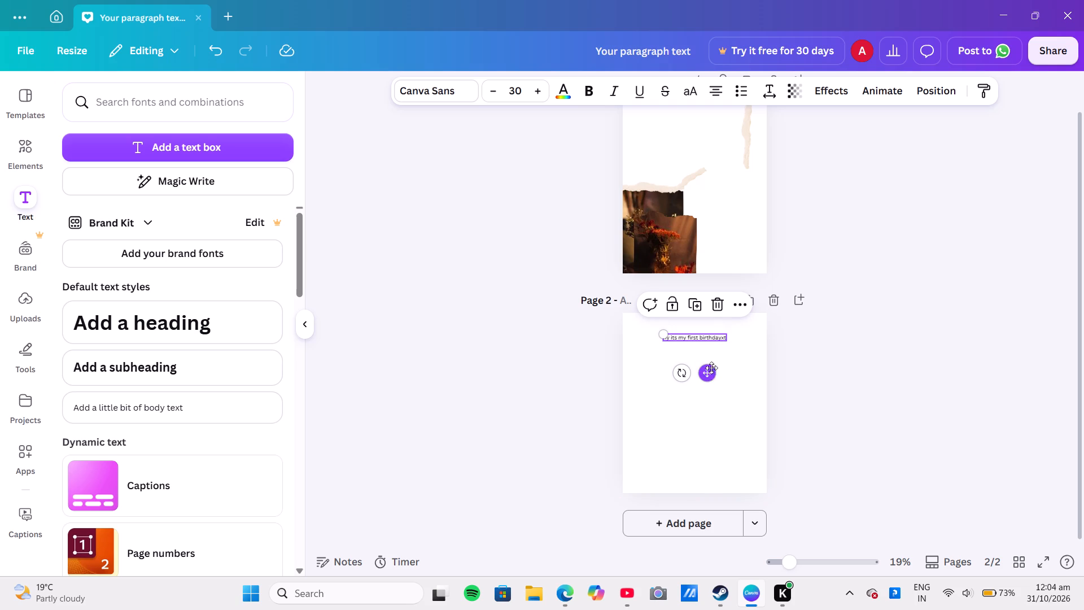
Enlarge the birthday text to about size 49.3 and widen its box to span the full page width.
{"action": "left_click_drag", "start_coordinate": [728, 332], "coordinate": [758, 333]}
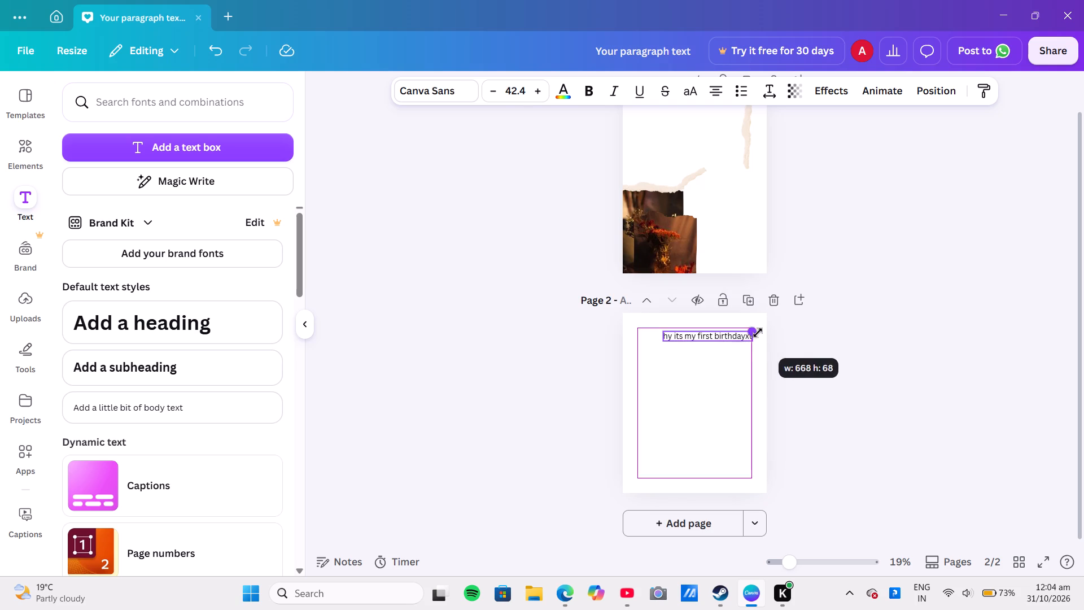
{"action": "left_click_drag", "start_coordinate": [758, 333], "coordinate": [764, 333]}
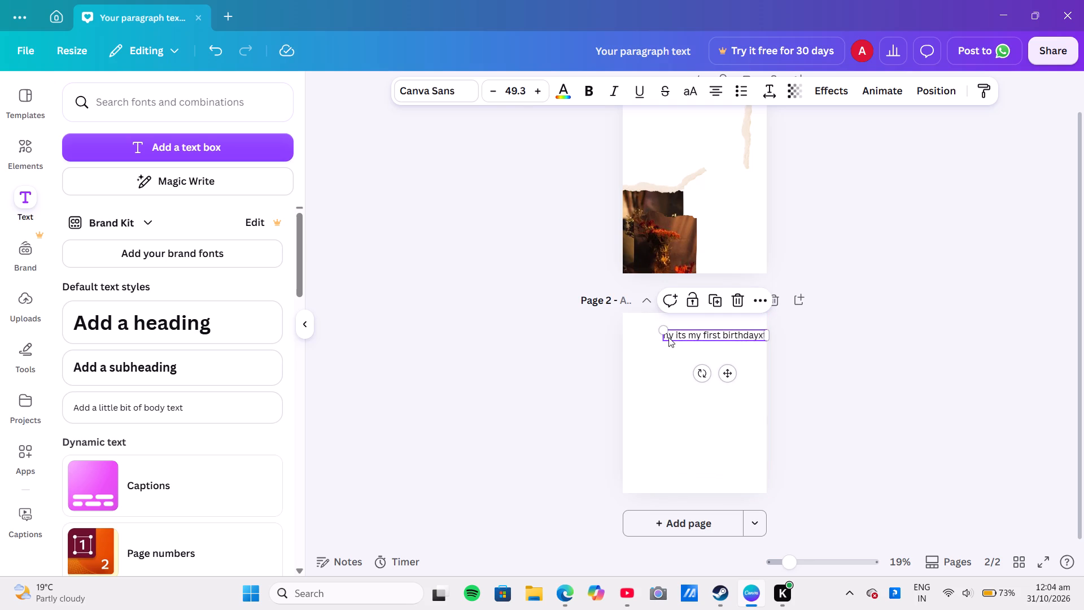
{"action": "left_click_drag", "start_coordinate": [663, 336], "coordinate": [633, 339]}
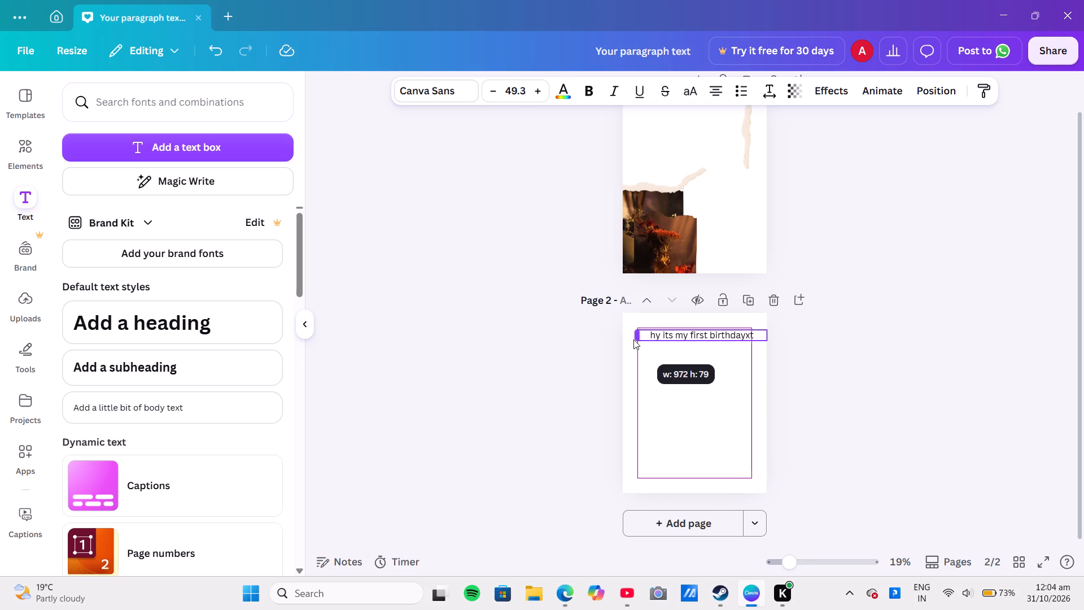
{"action": "left_click_drag", "start_coordinate": [633, 339], "coordinate": [622, 340]}
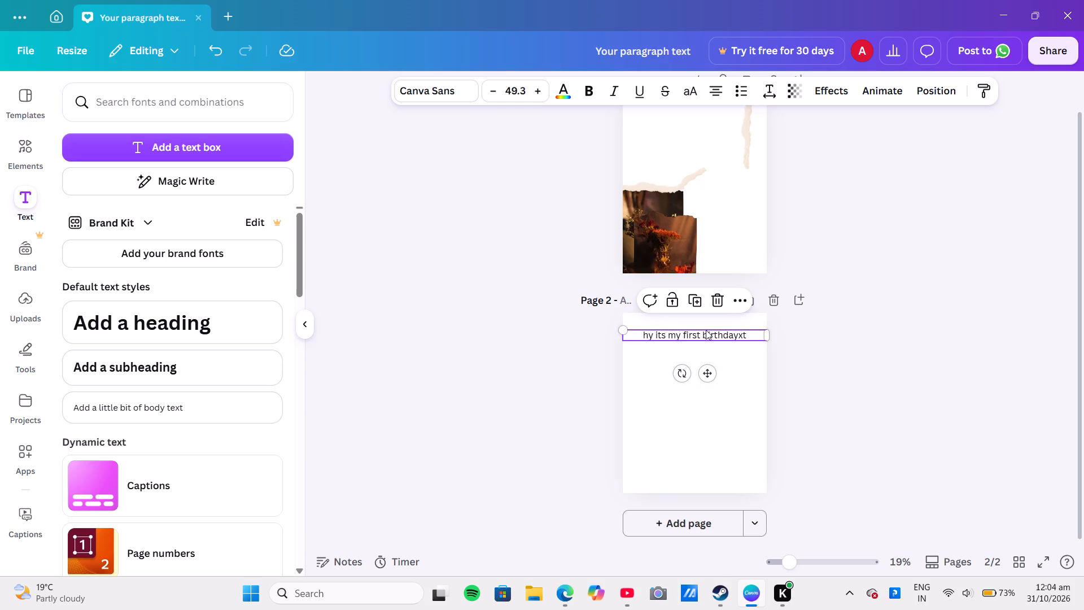
Remove the stray letters "xt" after "birthday" in the page 2 text.
{"action": "left_click", "coordinate": [755, 331]}
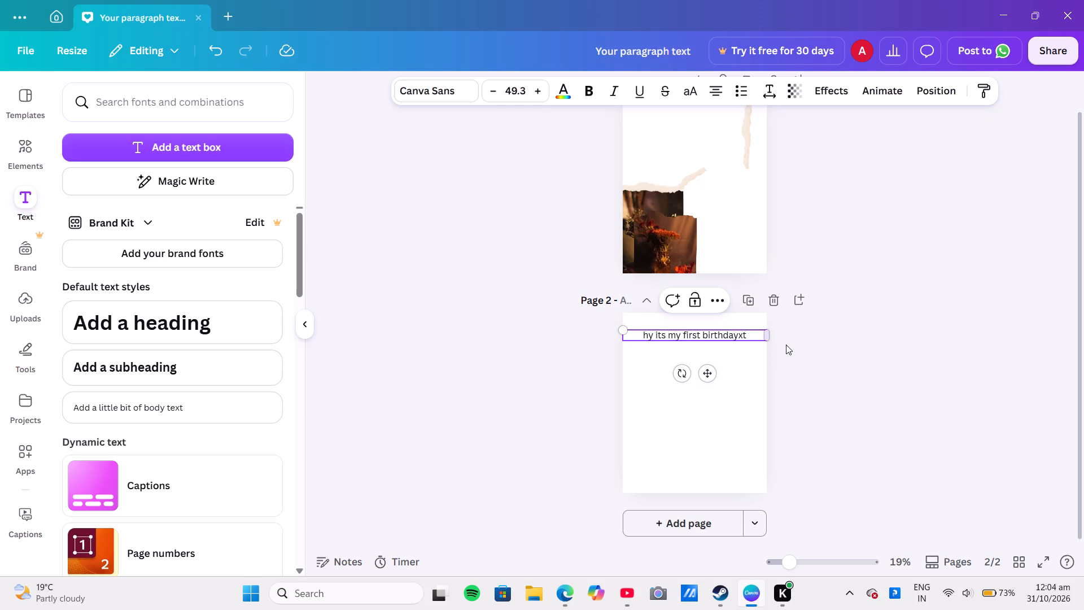
{"action": "key", "text": "BackSpace"}
{"action": "key", "text": "BackSpace"}
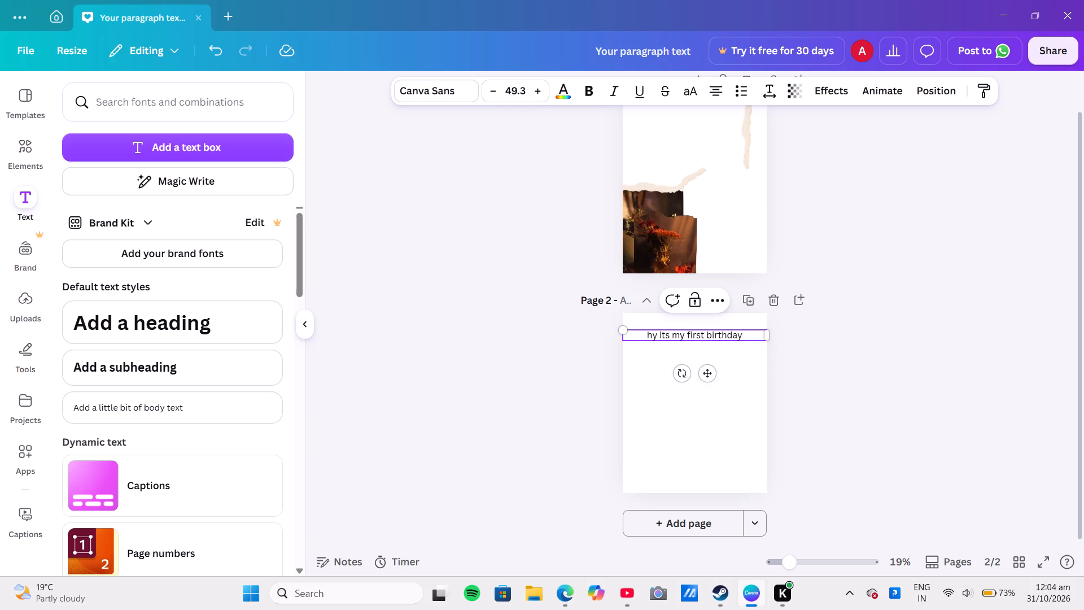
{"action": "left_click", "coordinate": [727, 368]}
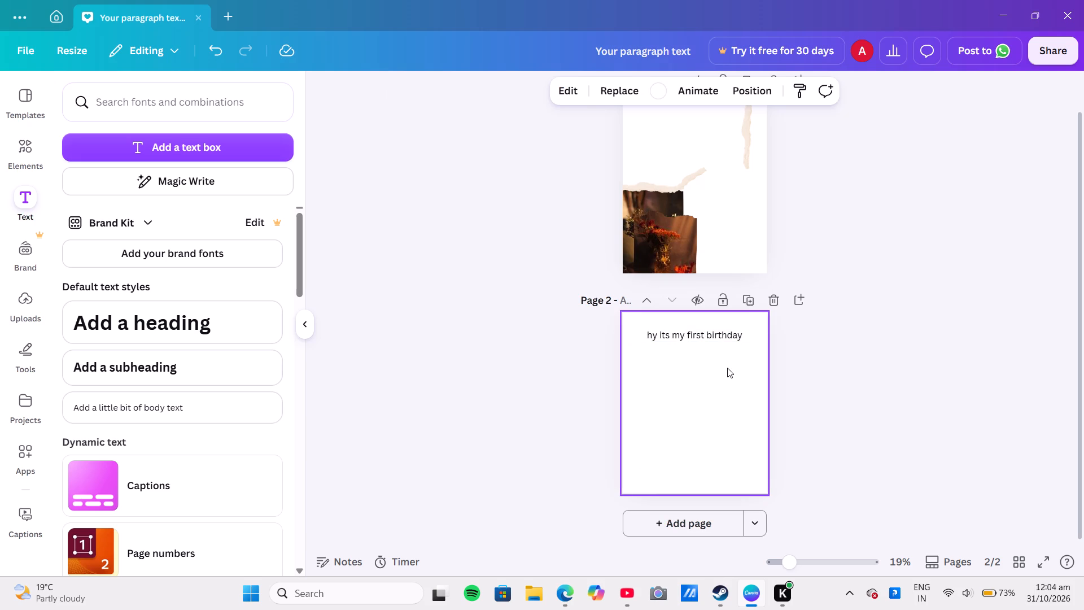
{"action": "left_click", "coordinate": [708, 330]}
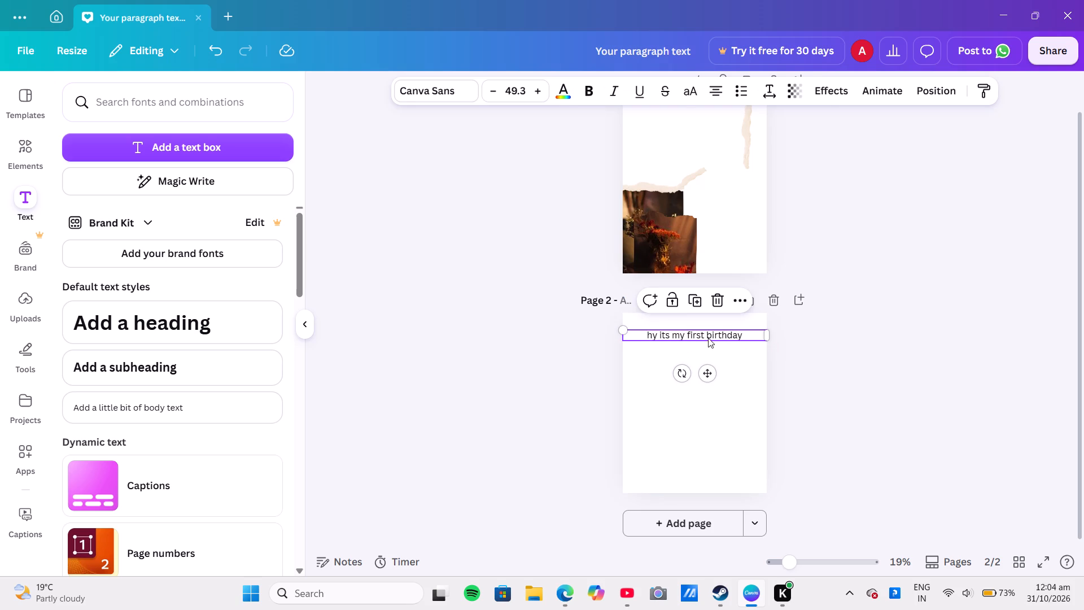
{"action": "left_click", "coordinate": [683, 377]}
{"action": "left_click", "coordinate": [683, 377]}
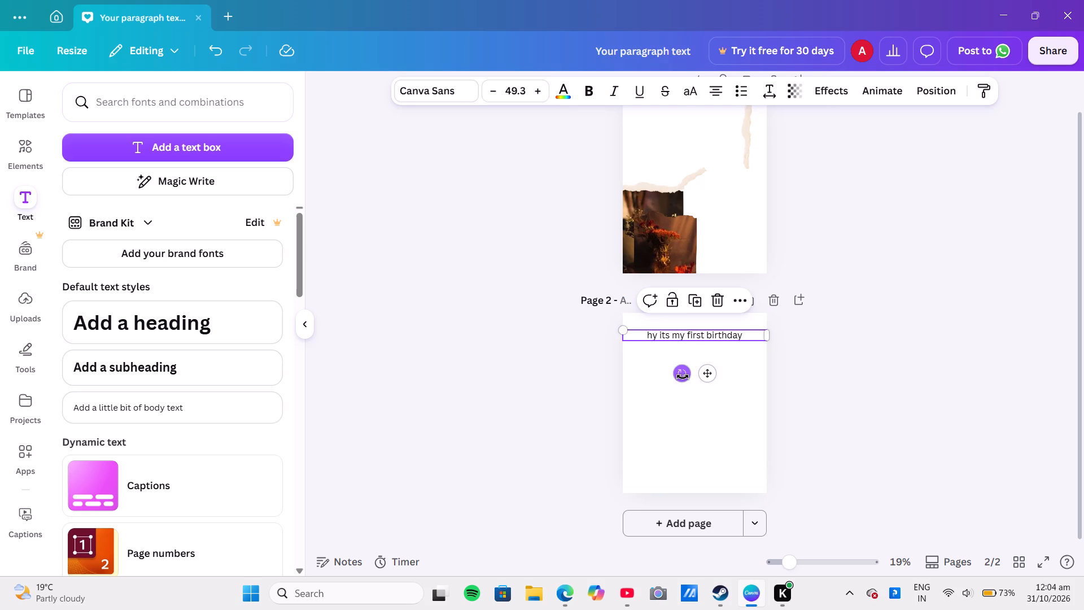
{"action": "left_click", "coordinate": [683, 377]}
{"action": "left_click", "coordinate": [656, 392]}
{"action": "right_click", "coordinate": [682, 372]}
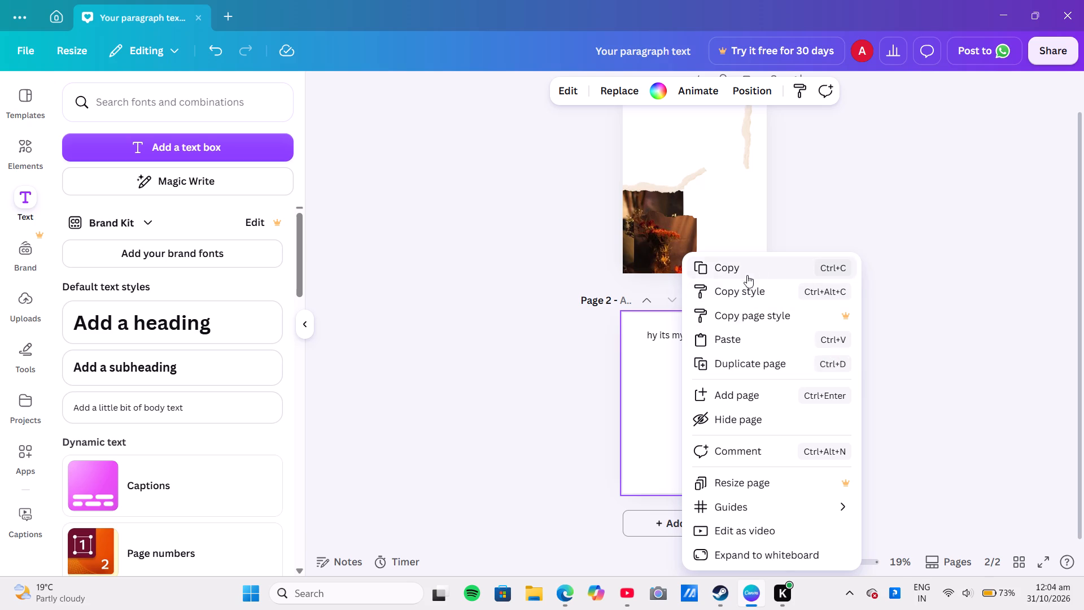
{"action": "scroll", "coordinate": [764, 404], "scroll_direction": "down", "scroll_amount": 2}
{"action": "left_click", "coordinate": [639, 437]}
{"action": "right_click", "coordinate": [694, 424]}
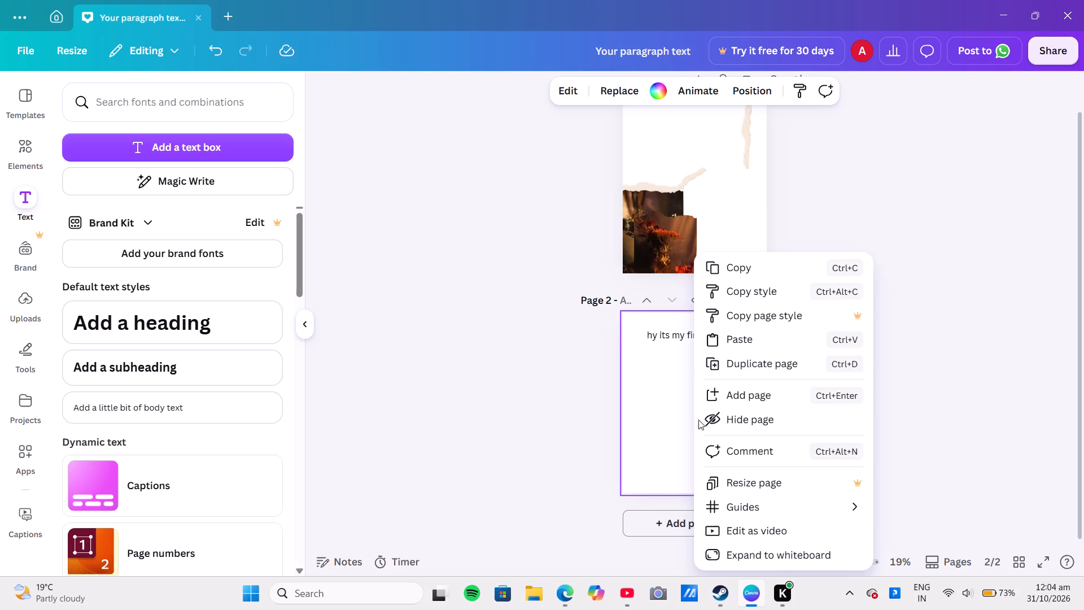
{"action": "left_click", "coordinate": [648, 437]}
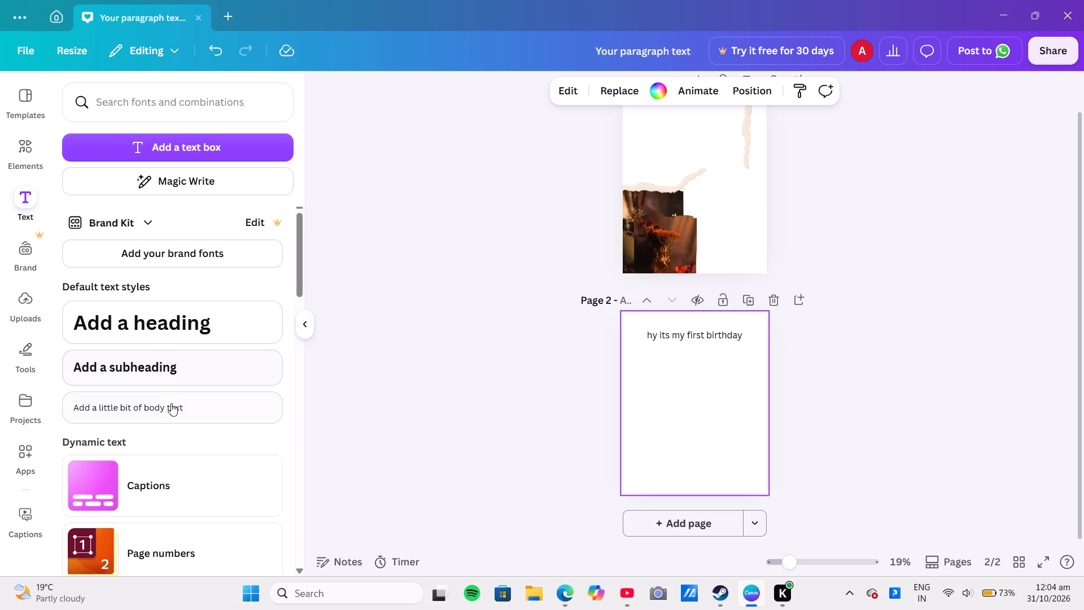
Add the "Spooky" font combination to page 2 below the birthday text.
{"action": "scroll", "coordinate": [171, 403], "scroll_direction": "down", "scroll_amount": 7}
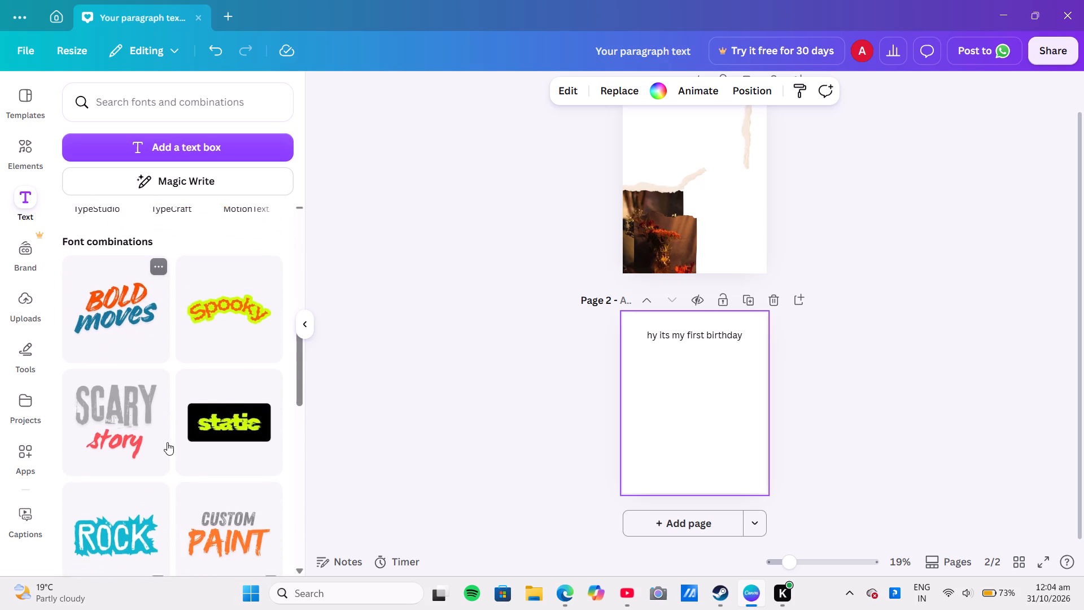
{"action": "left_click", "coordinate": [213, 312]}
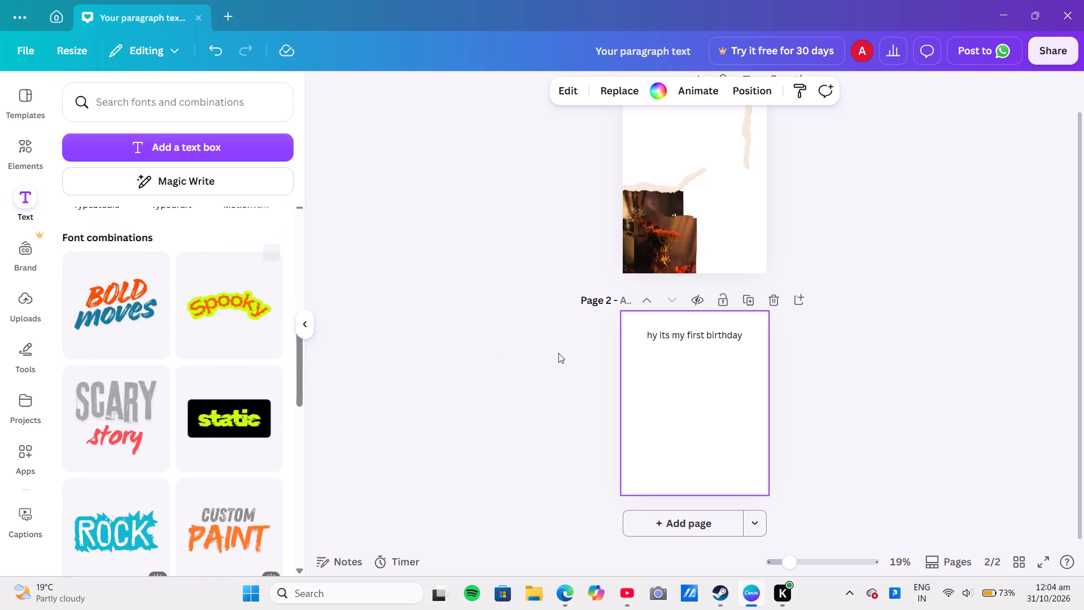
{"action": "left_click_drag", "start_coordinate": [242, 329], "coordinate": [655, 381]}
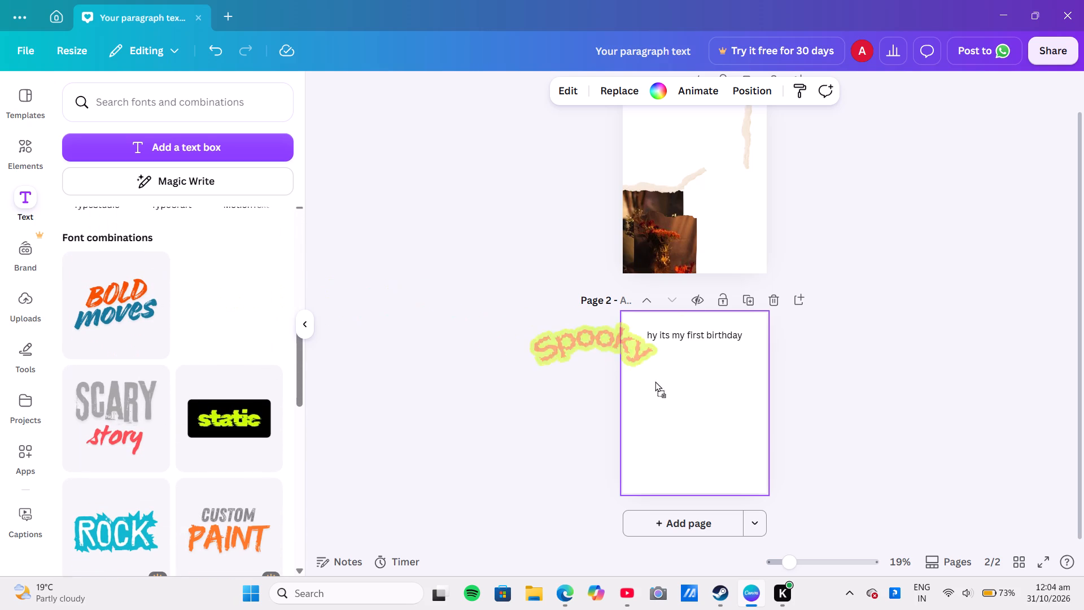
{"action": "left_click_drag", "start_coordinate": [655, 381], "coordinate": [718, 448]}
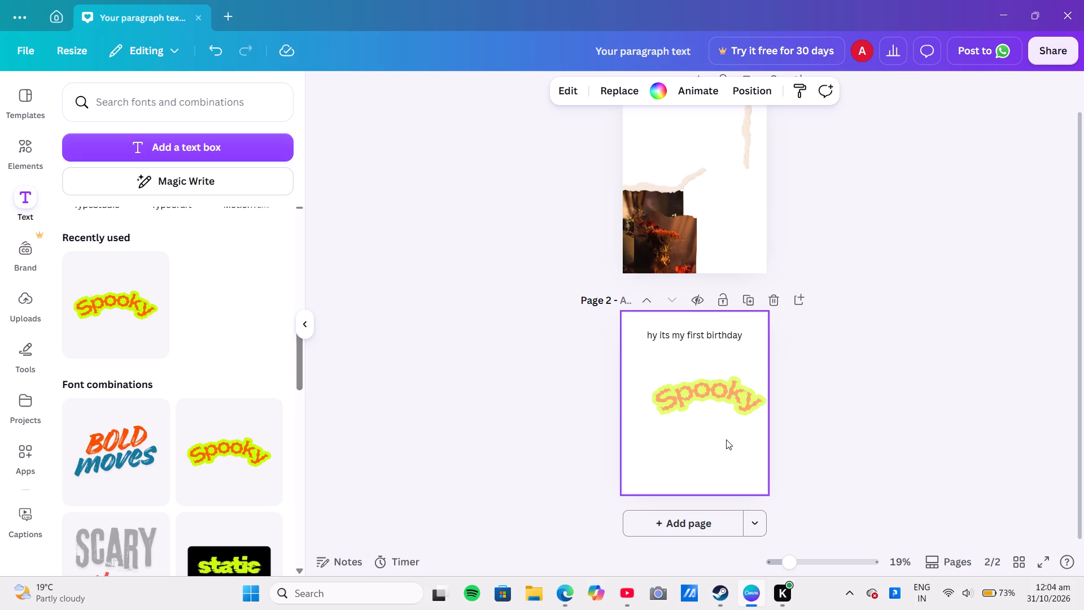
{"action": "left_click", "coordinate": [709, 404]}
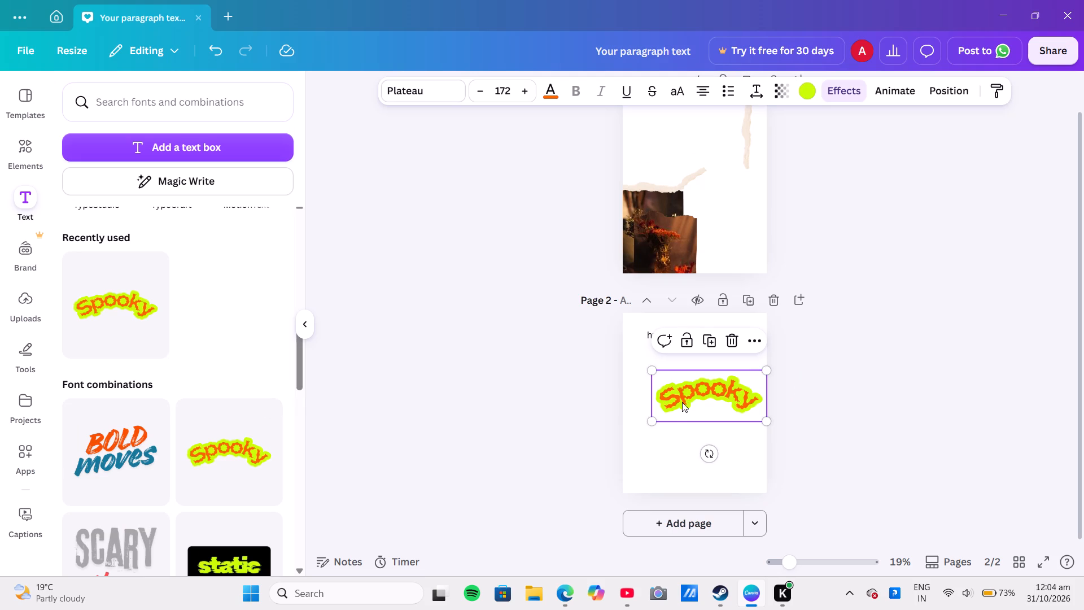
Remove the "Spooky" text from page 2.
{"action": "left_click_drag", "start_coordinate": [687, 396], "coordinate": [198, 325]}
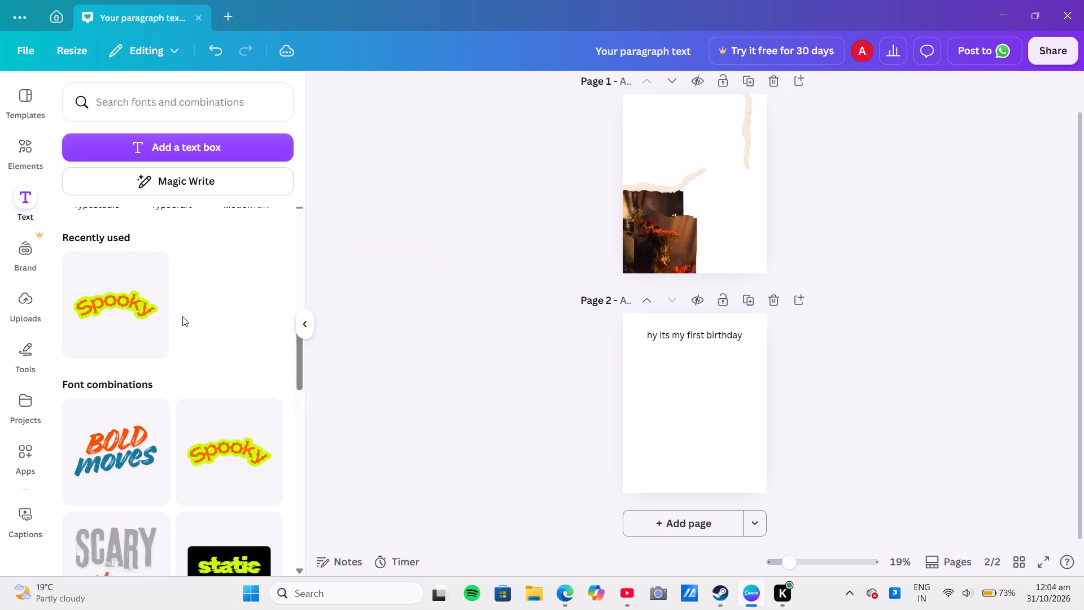
Add the black "Happy BIRTHDAY" font combination to page 2, just below the "hy its my first birthday" line.
{"action": "scroll", "coordinate": [186, 432], "scroll_direction": "down", "scroll_amount": 4}
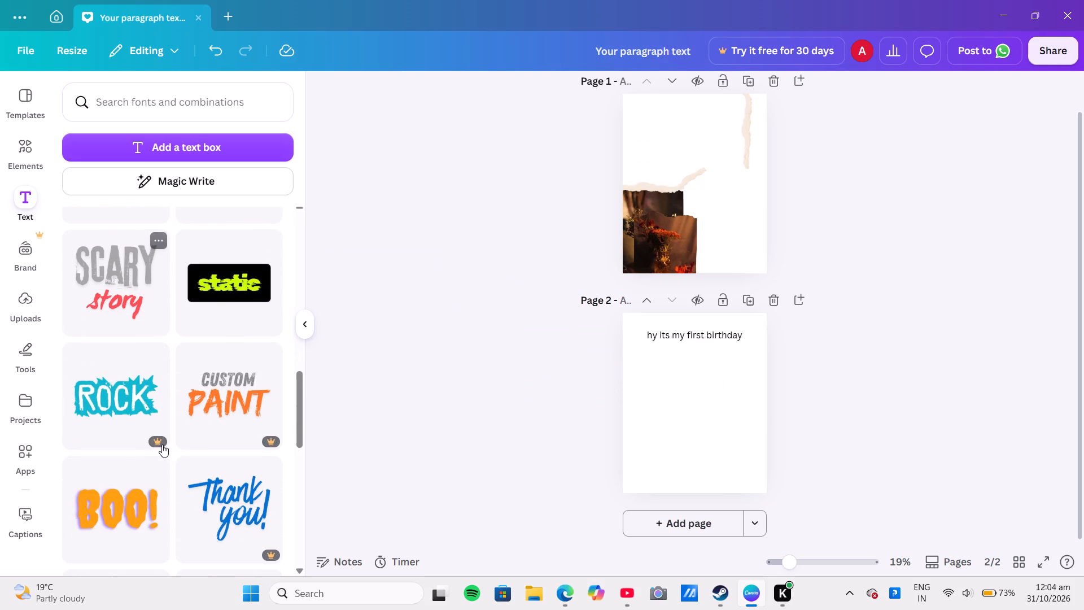
{"action": "scroll", "coordinate": [162, 445], "scroll_direction": "down", "scroll_amount": 3}
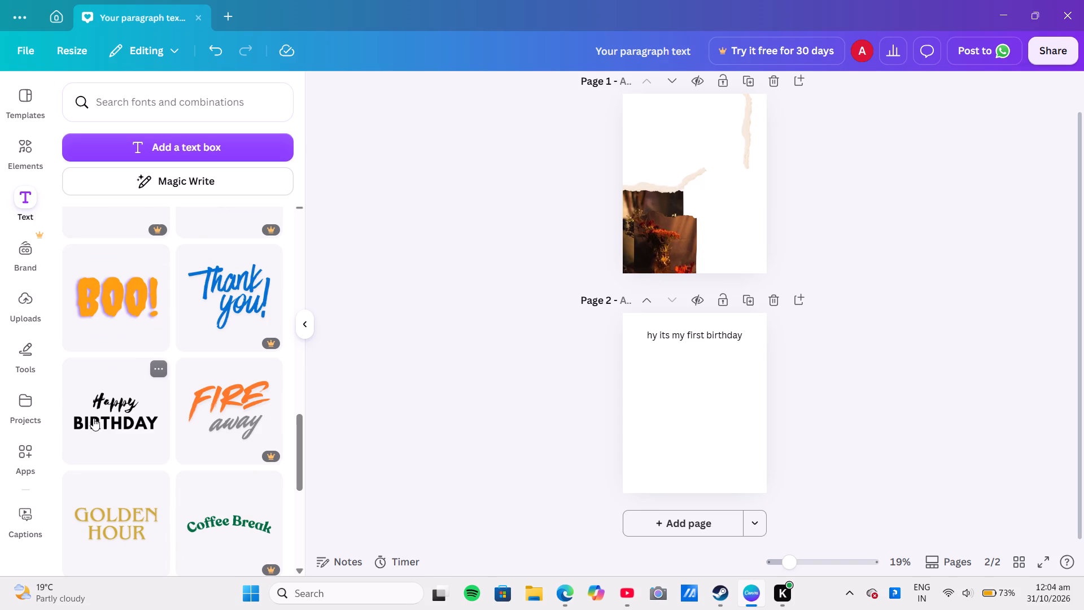
{"action": "left_click_drag", "start_coordinate": [93, 409], "coordinate": [675, 405]}
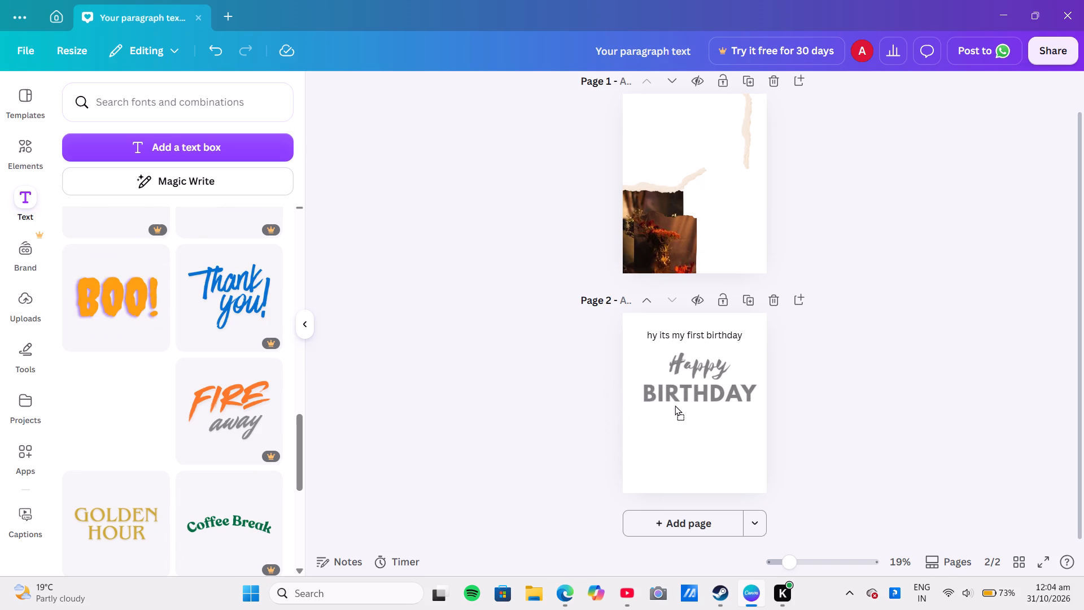
{"action": "left_click_drag", "start_coordinate": [675, 405], "coordinate": [675, 408]}
{"action": "left_click", "coordinate": [677, 420]}
{"action": "left_click", "coordinate": [536, 431]}
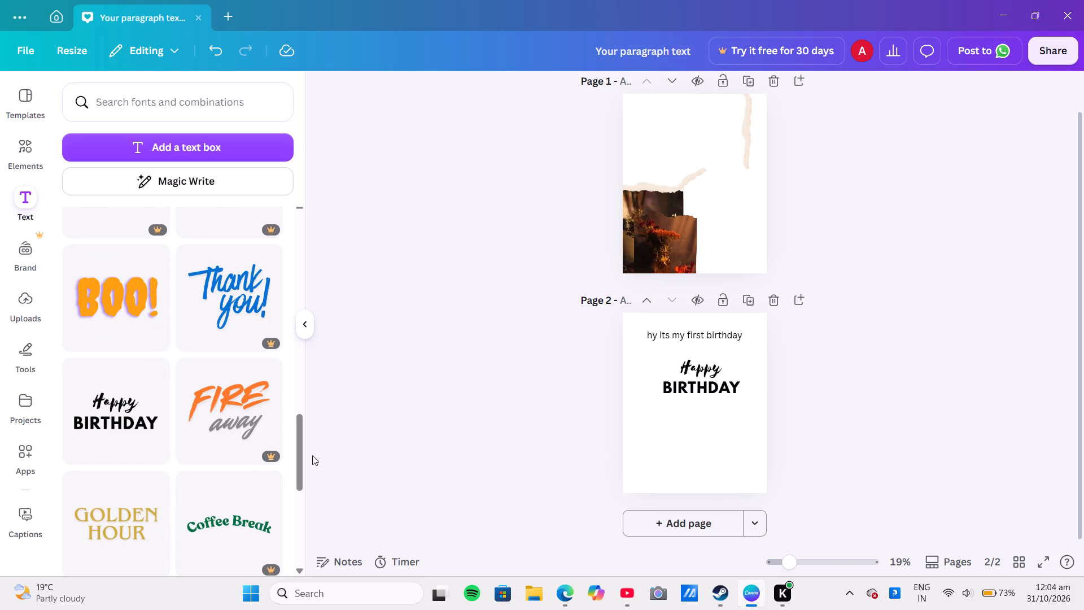
Search the fonts and combinations for "to me" and look through the results for a matching text style.
{"action": "scroll", "coordinate": [193, 480], "scroll_direction": "down", "scroll_amount": 5}
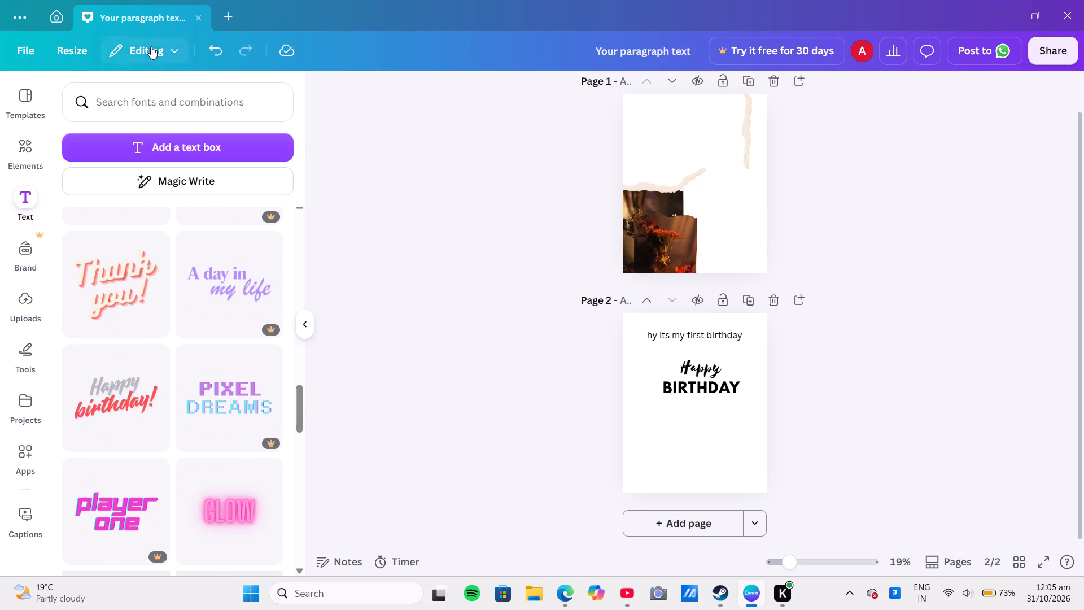
{"action": "left_click", "coordinate": [182, 105]}
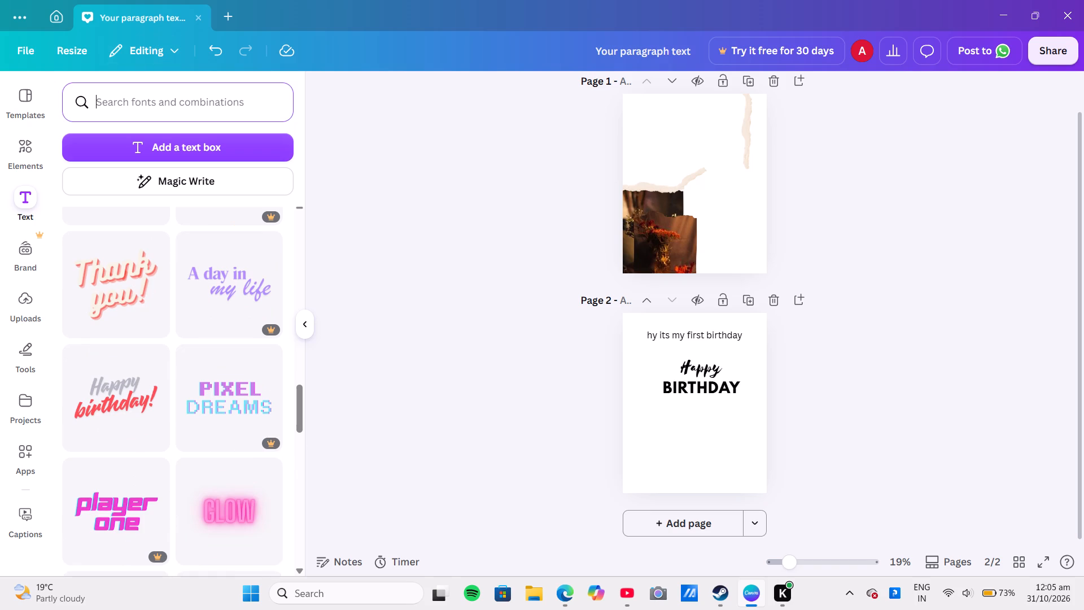
{"action": "type", "text": "to me"}
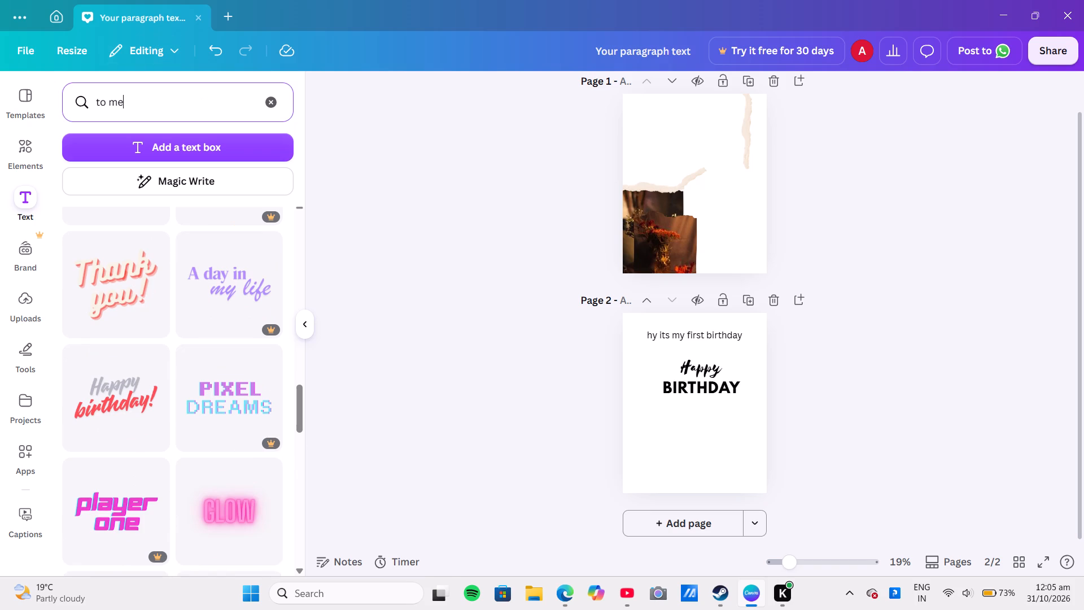
{"action": "key", "text": "Return"}
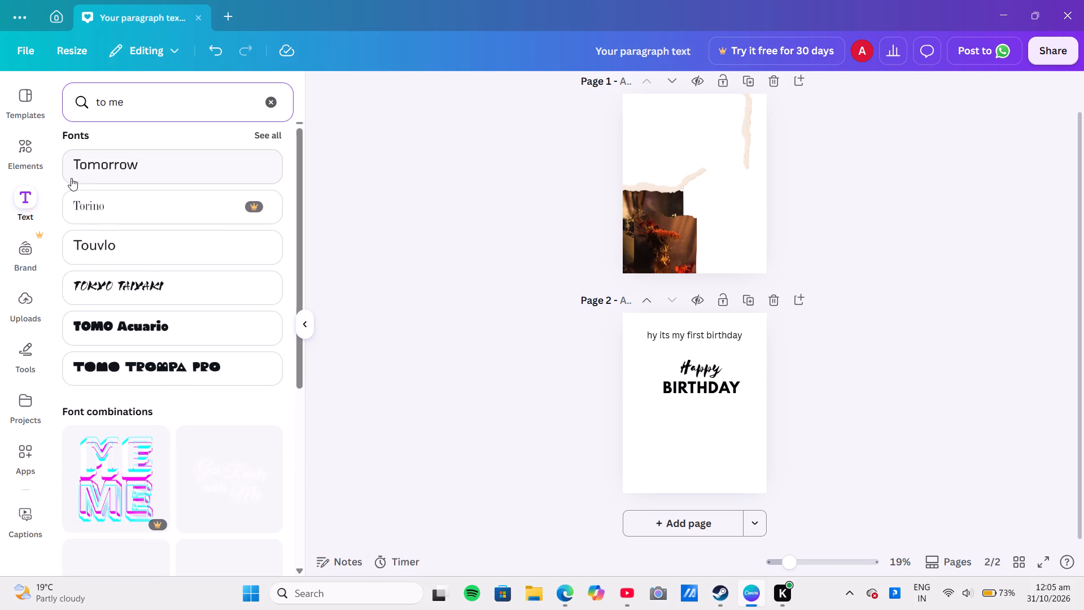
{"action": "scroll", "coordinate": [100, 198], "scroll_direction": "down", "scroll_amount": 11}
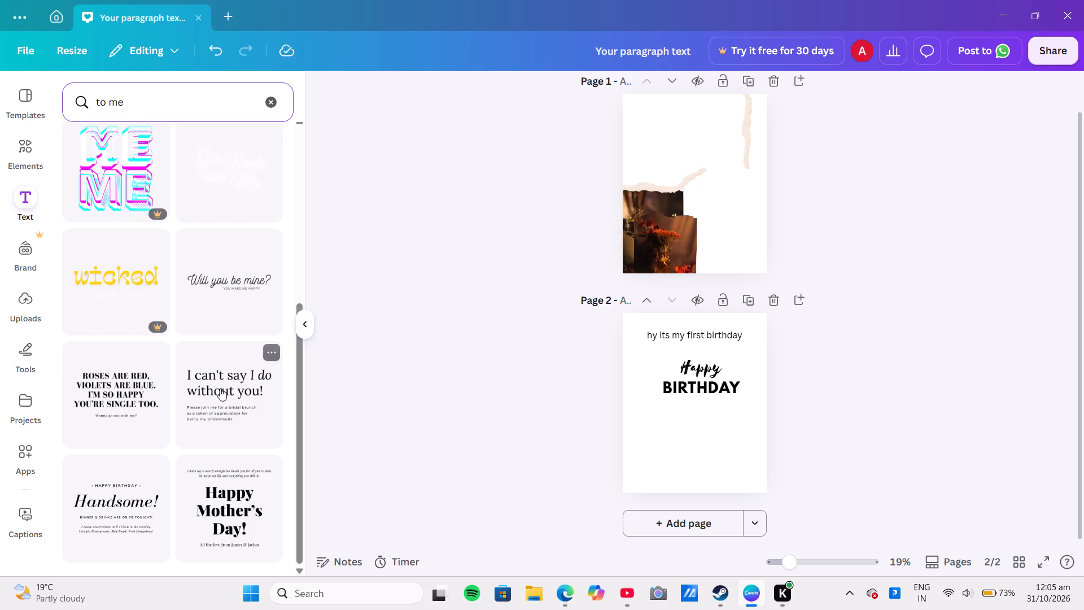
{"action": "scroll", "coordinate": [219, 366], "scroll_direction": "up", "scroll_amount": 3}
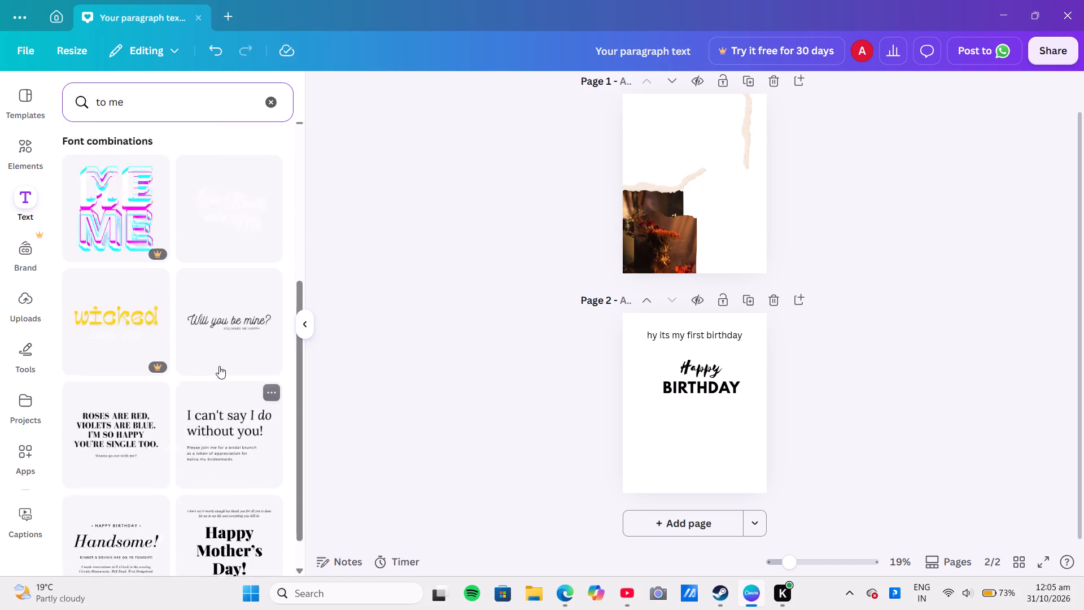
{"action": "scroll", "coordinate": [218, 366], "scroll_direction": "up", "scroll_amount": 4}
{"action": "scroll", "coordinate": [201, 310], "scroll_direction": "up", "scroll_amount": 3}
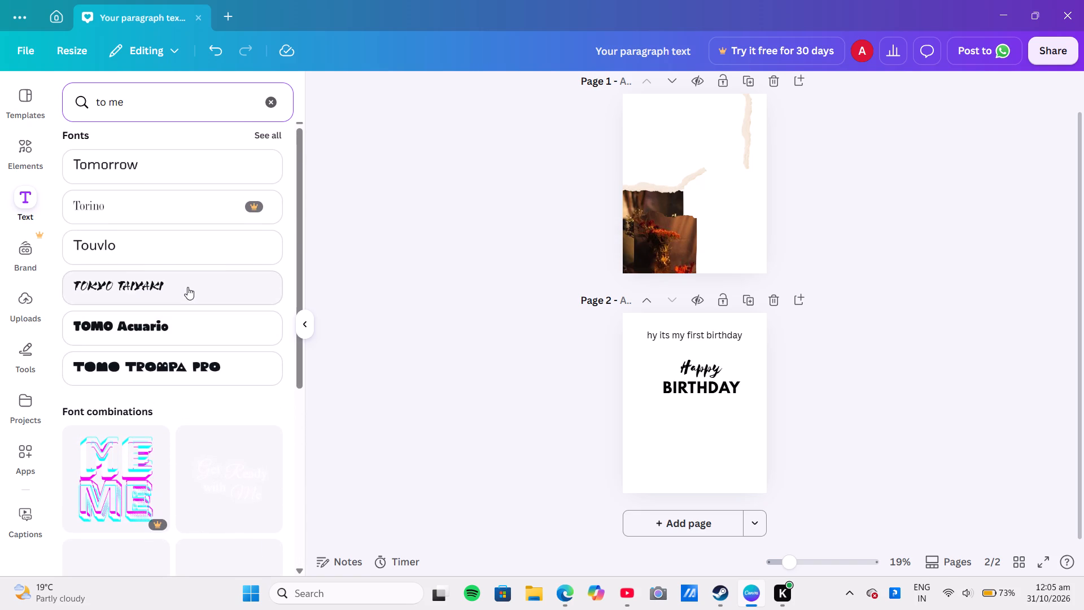
Clear the font search, add a plain text box to page 2 and write "to me" in place of the placeholder text.
{"action": "left_click", "coordinate": [30, 204]}
{"action": "left_click", "coordinate": [29, 203]}
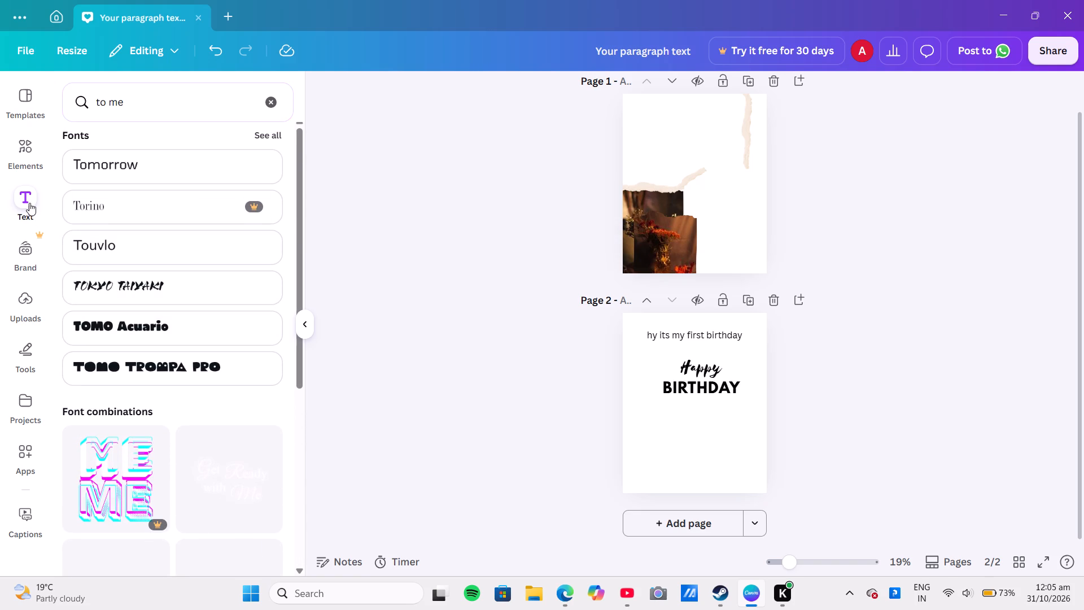
{"action": "left_click", "coordinate": [543, 428]}
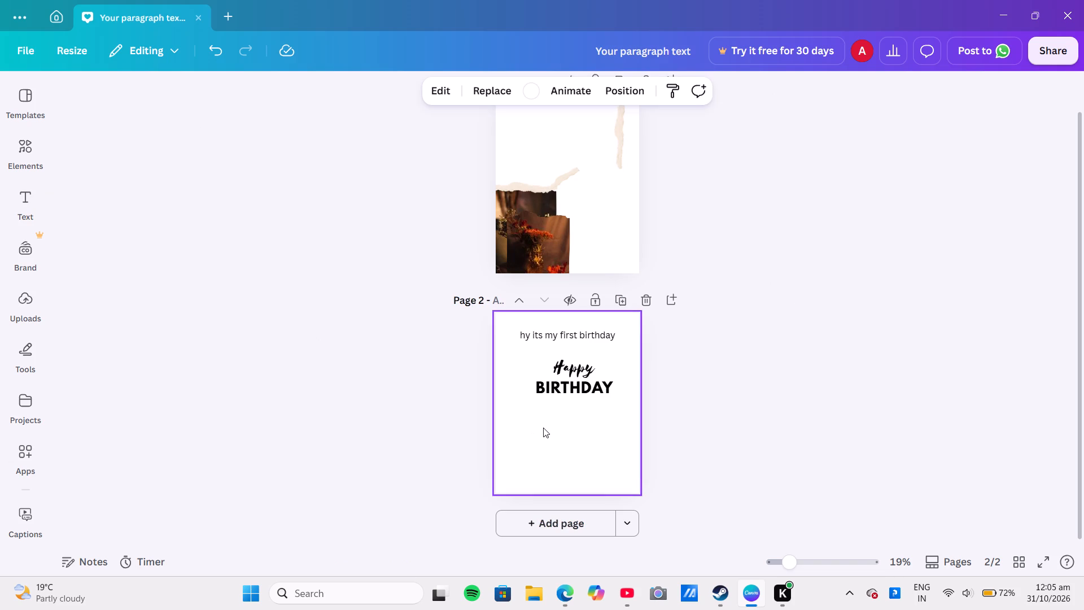
{"action": "left_click", "coordinate": [24, 191]}
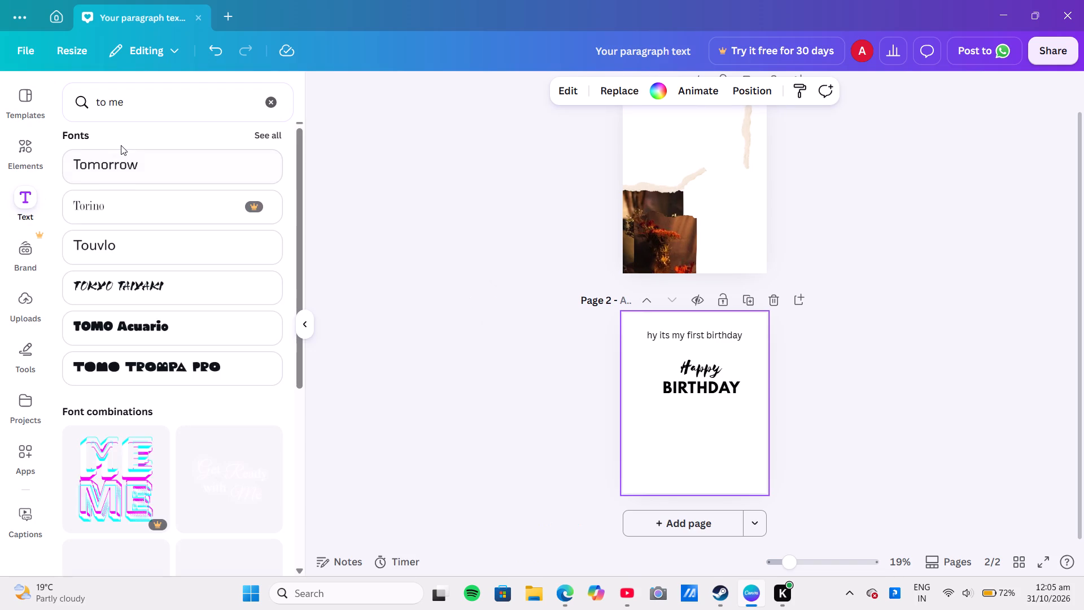
{"action": "scroll", "coordinate": [156, 120], "scroll_direction": "up", "scroll_amount": 2}
{"action": "left_click", "coordinate": [267, 97]}
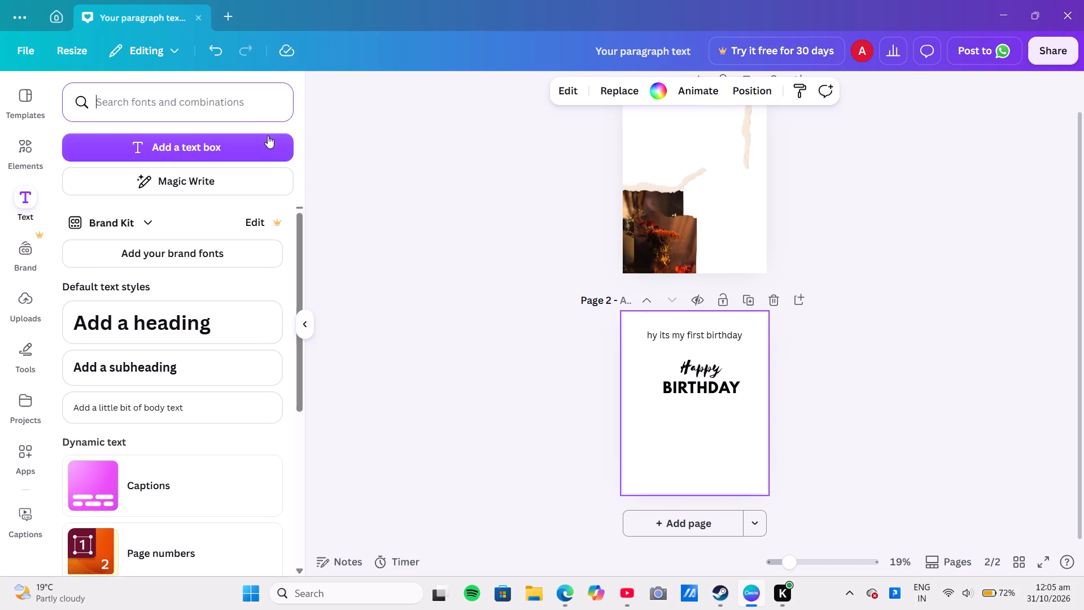
{"action": "left_click", "coordinate": [216, 142]}
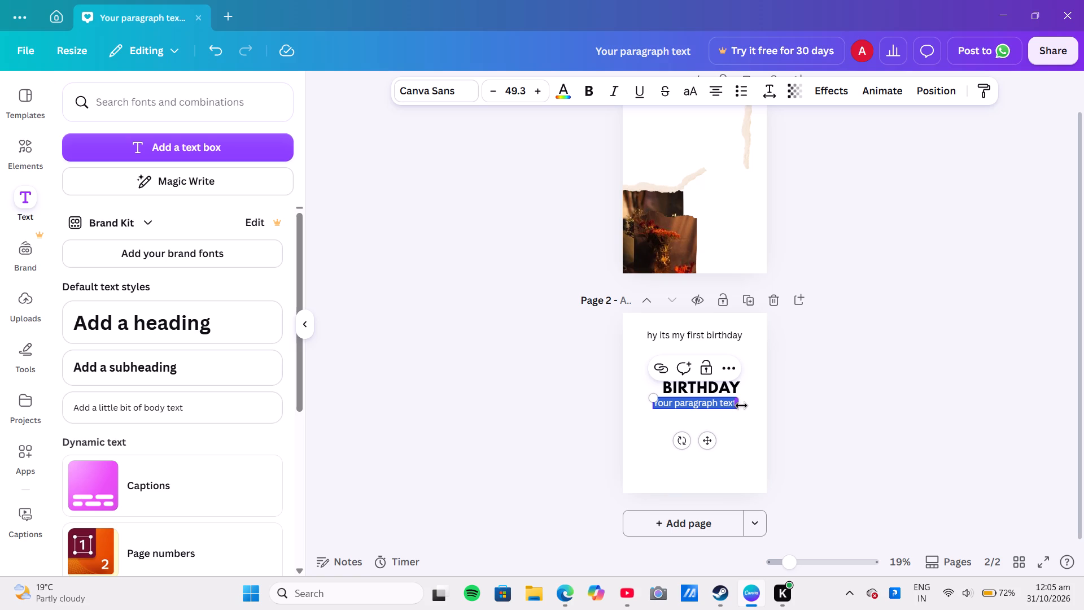
{"action": "key", "text": "BackSpace"}
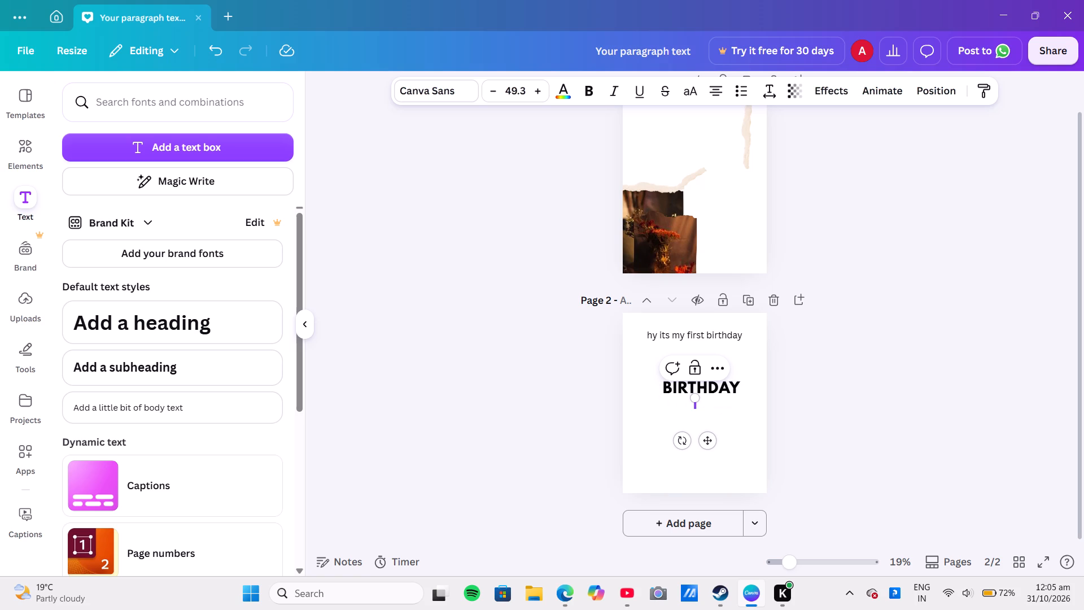
{"action": "type", "text": "to"}
{"action": "key", "text": "space"}
{"action": "type", "text": "me"}
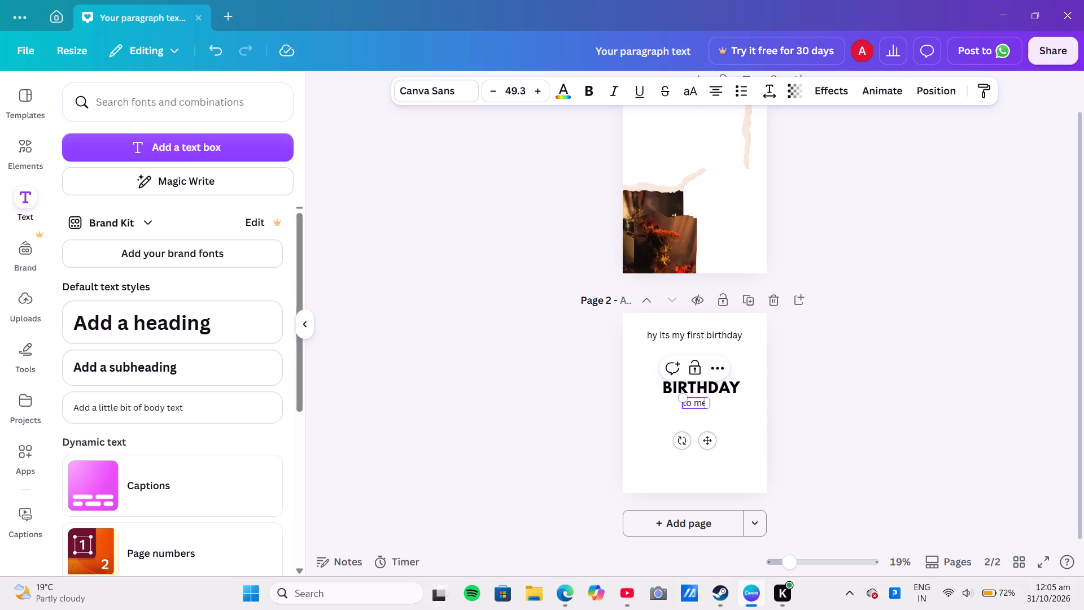
Widen the "to me" text box to the page's right edge and enlarge its text to about size 76.2.
{"action": "left_click_drag", "start_coordinate": [709, 405], "coordinate": [769, 402]}
{"action": "left_click_drag", "start_coordinate": [680, 402], "coordinate": [658, 398]}
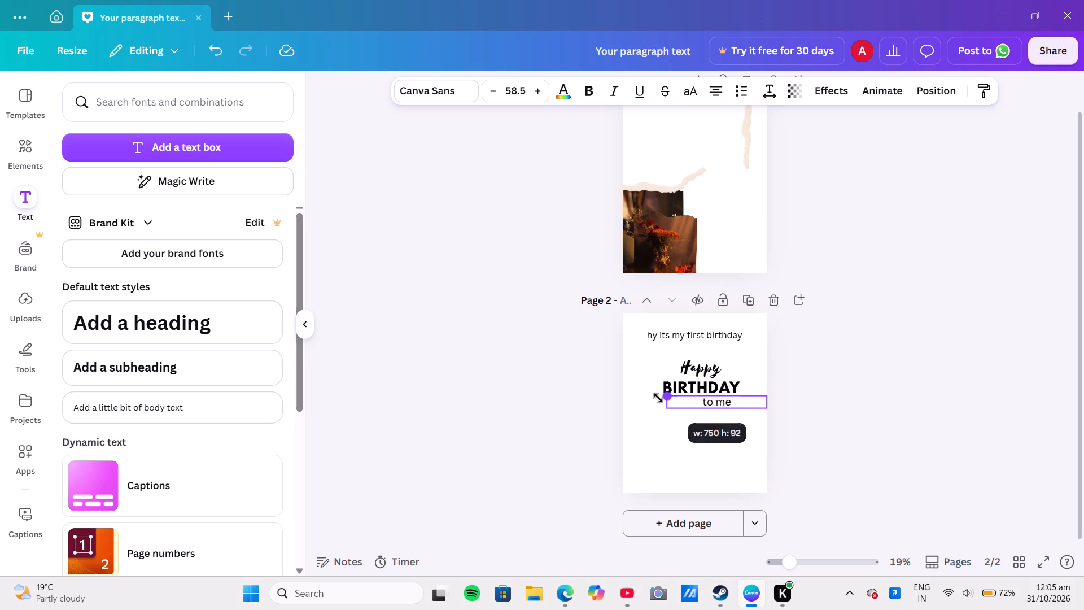
{"action": "left_click_drag", "start_coordinate": [658, 398], "coordinate": [634, 400]}
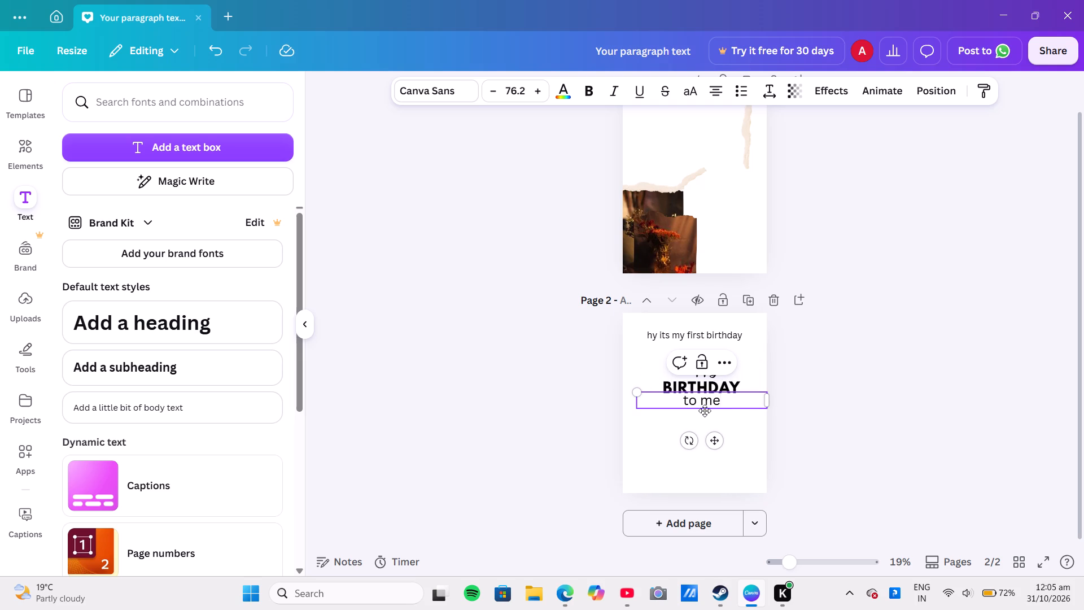
Move the "to me" text directly beneath "BIRTHDAY" on page 2, centred with the Happy Birthday lettering.
{"action": "left_click_drag", "start_coordinate": [705, 409], "coordinate": [698, 439]}
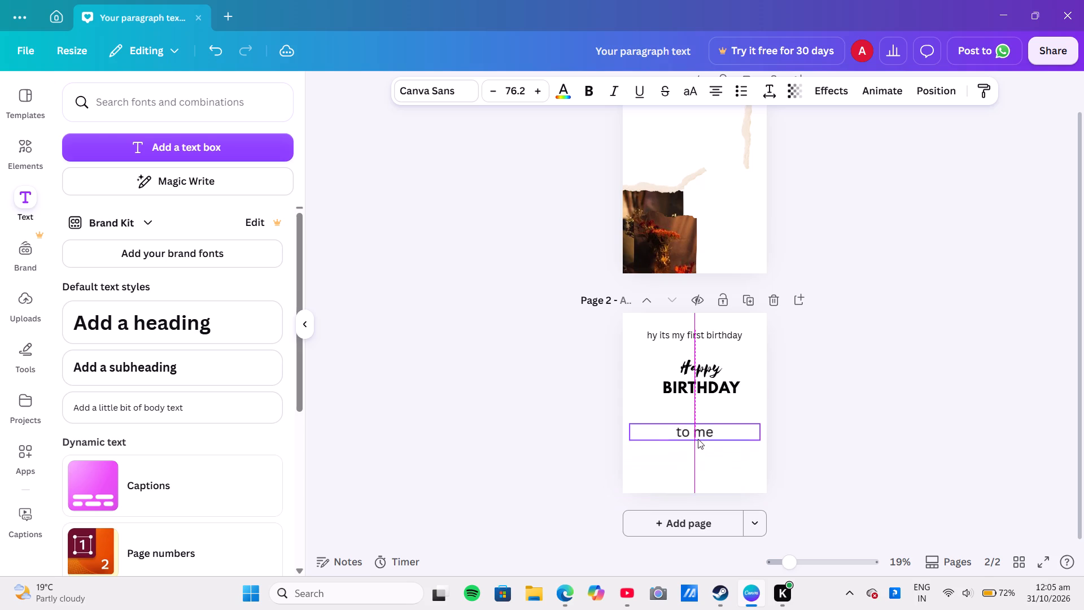
{"action": "left_click_drag", "start_coordinate": [698, 439], "coordinate": [702, 421]}
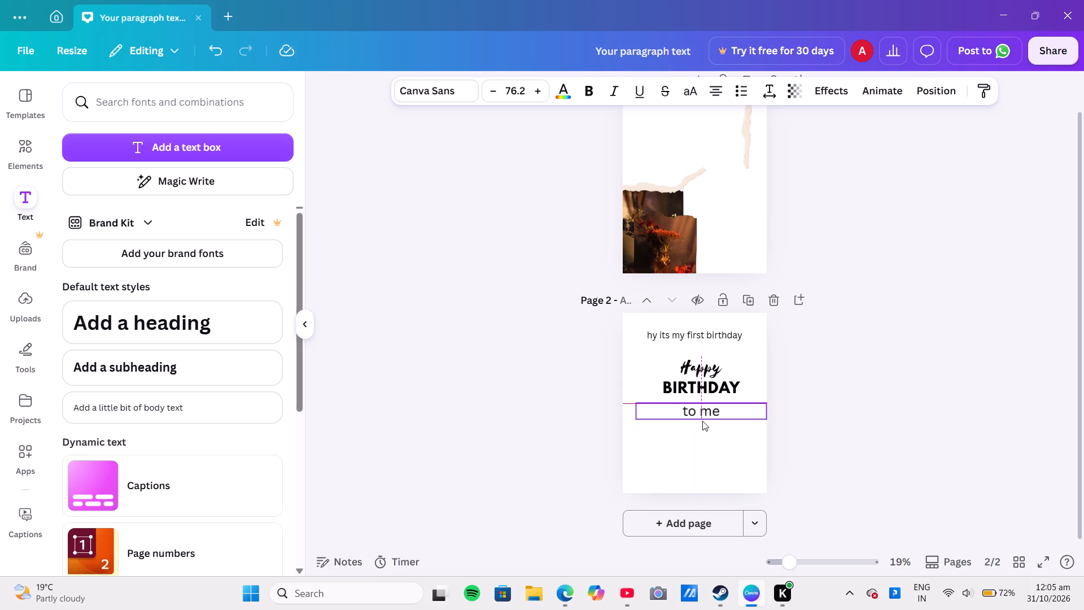
{"action": "left_click", "coordinate": [698, 412]}
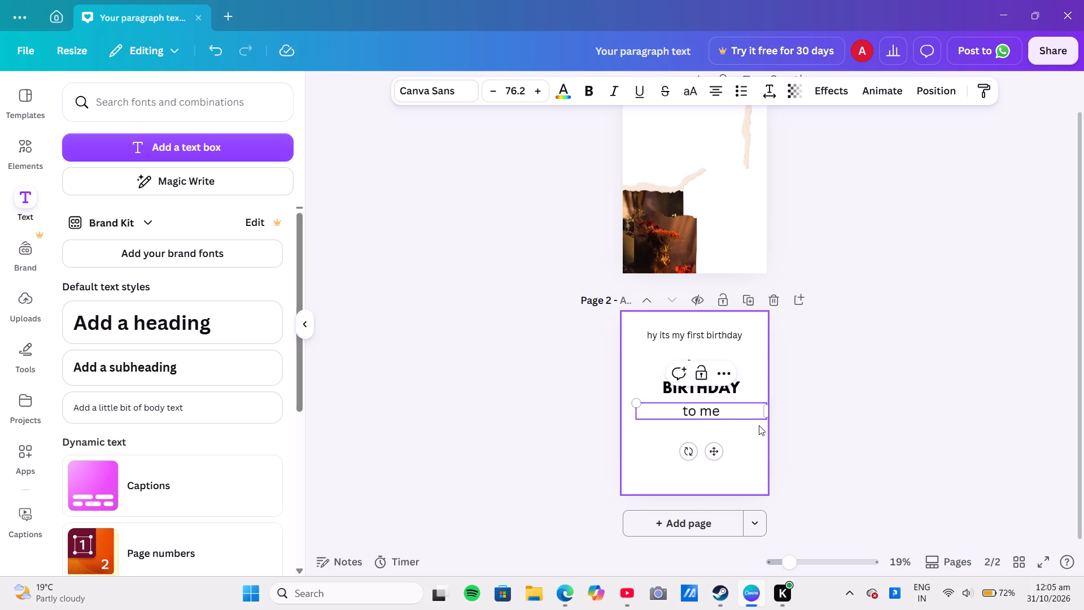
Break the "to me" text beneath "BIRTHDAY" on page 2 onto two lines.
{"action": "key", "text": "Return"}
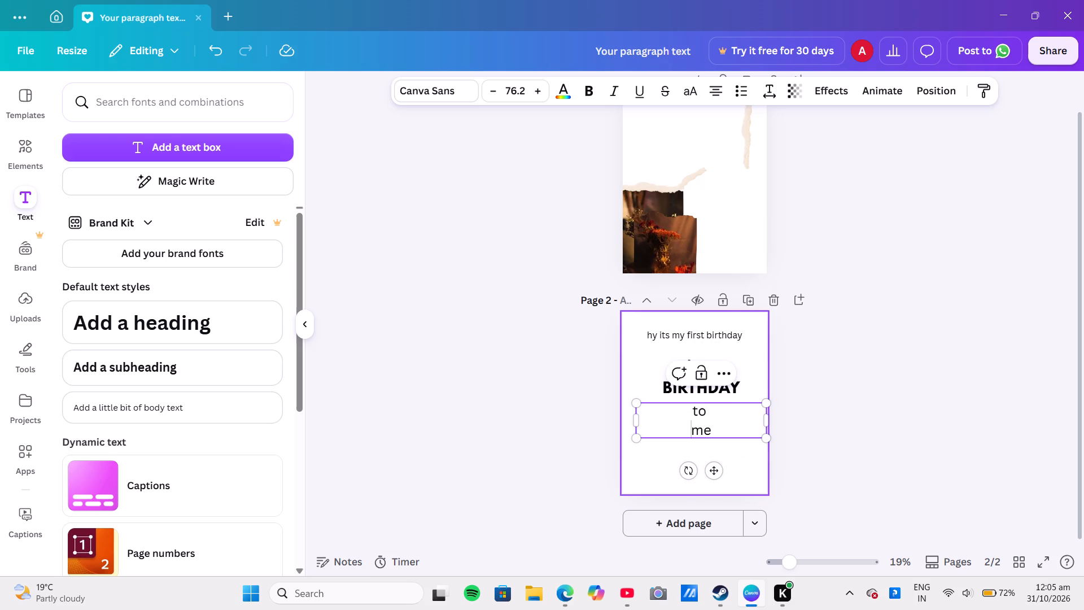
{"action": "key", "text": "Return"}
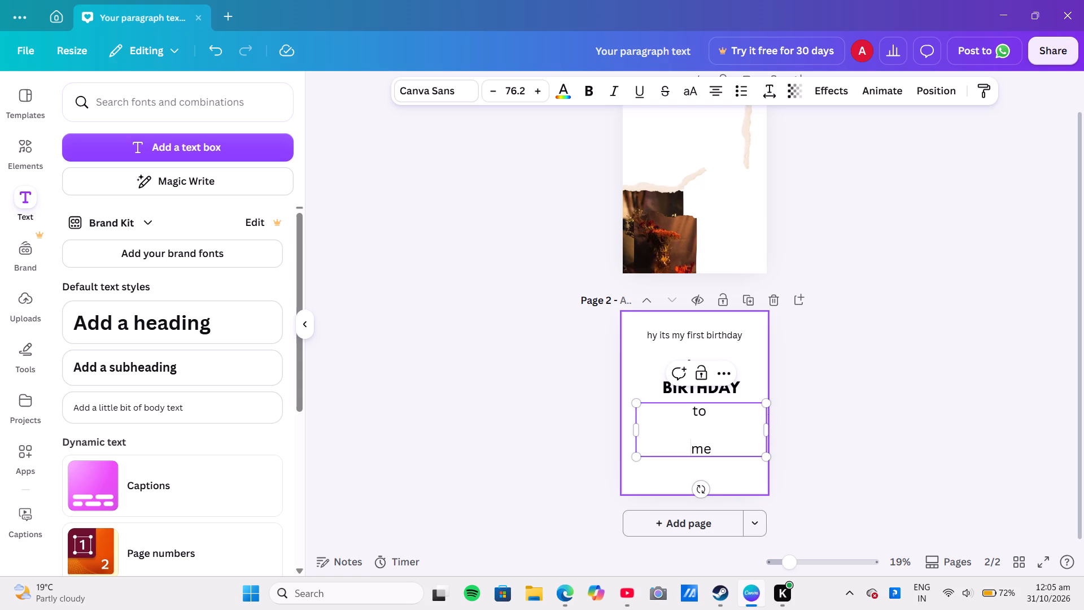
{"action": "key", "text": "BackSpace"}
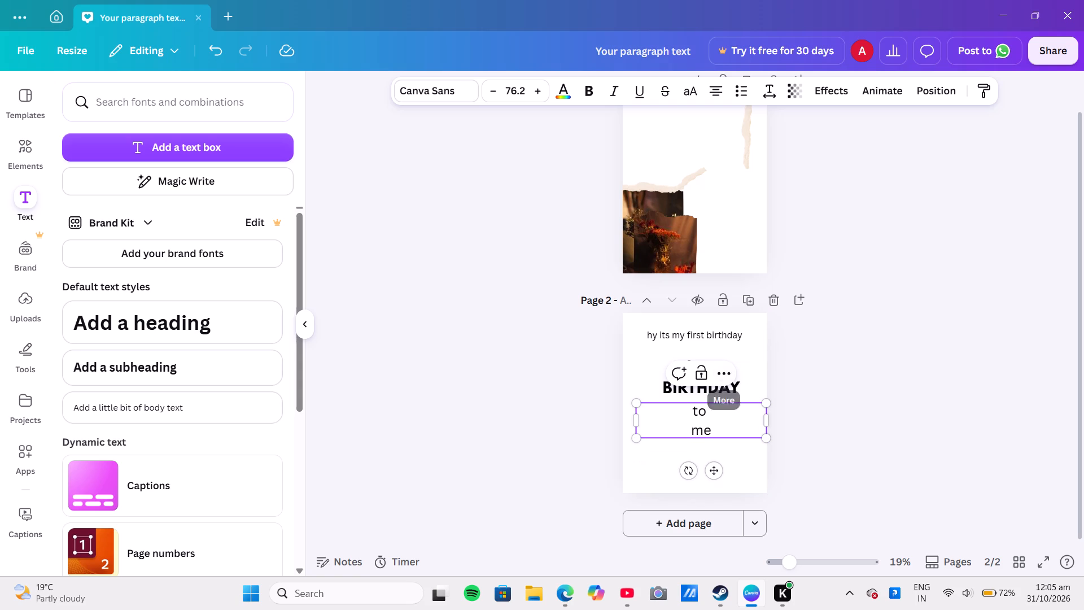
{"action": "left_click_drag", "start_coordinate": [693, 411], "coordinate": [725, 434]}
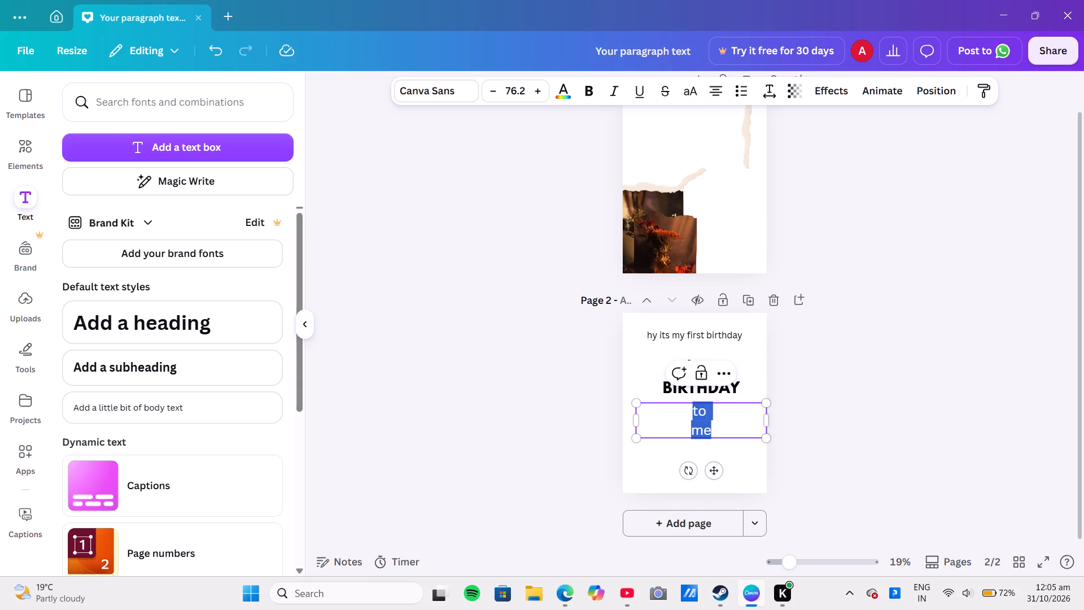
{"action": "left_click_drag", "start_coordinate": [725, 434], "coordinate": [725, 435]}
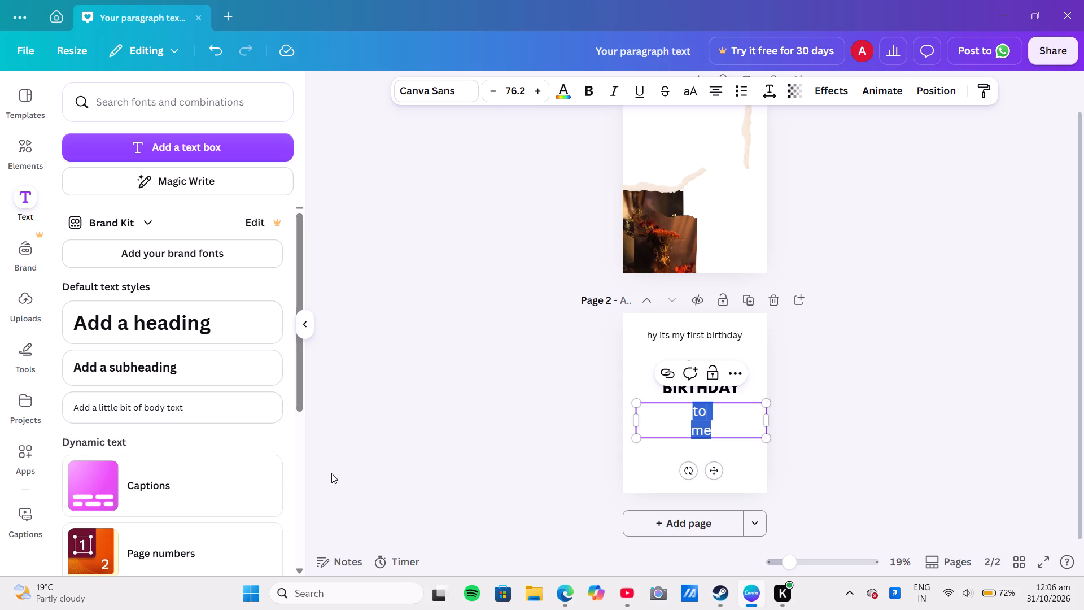
Look through the text library's default styles, dynamic text, apps and recently used designs.
{"action": "scroll", "coordinate": [180, 397], "scroll_direction": "down", "scroll_amount": 3}
{"action": "scroll", "coordinate": [141, 422], "scroll_direction": "down", "scroll_amount": 1}
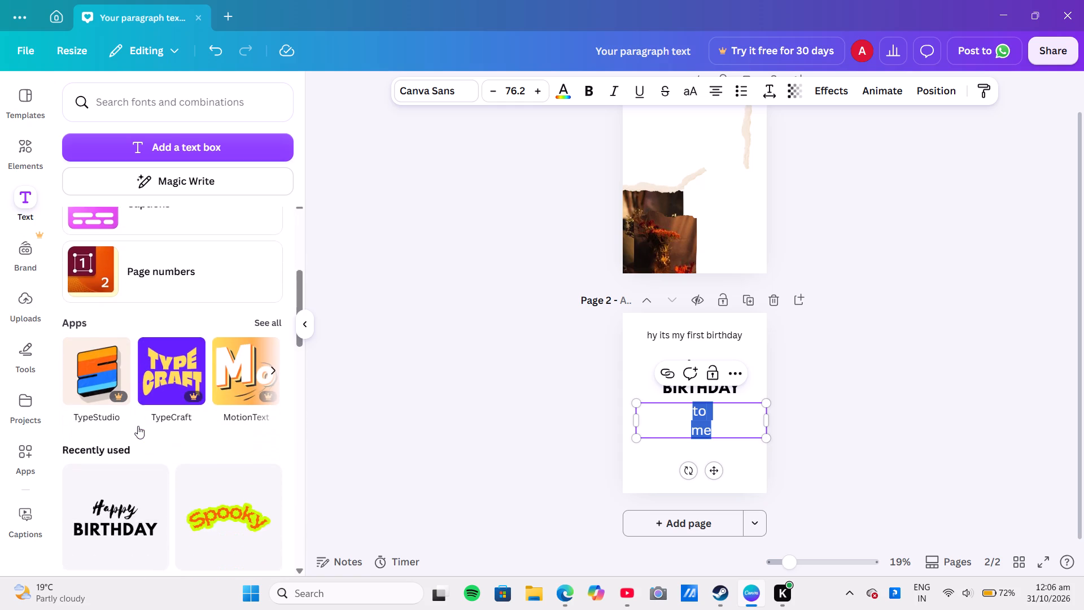
{"action": "scroll", "coordinate": [138, 426], "scroll_direction": "down", "scroll_amount": 3}
{"action": "scroll", "coordinate": [133, 434], "scroll_direction": "up", "scroll_amount": 5}
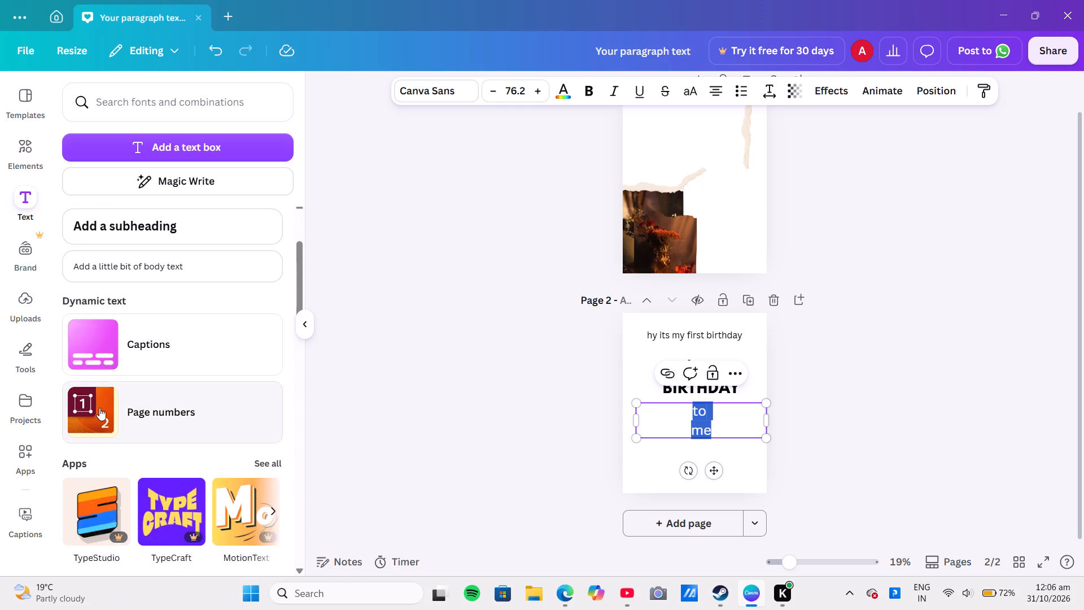
{"action": "scroll", "coordinate": [99, 408], "scroll_direction": "up", "scroll_amount": 3}
{"action": "scroll", "coordinate": [0, 427], "scroll_direction": "up", "scroll_amount": 2}
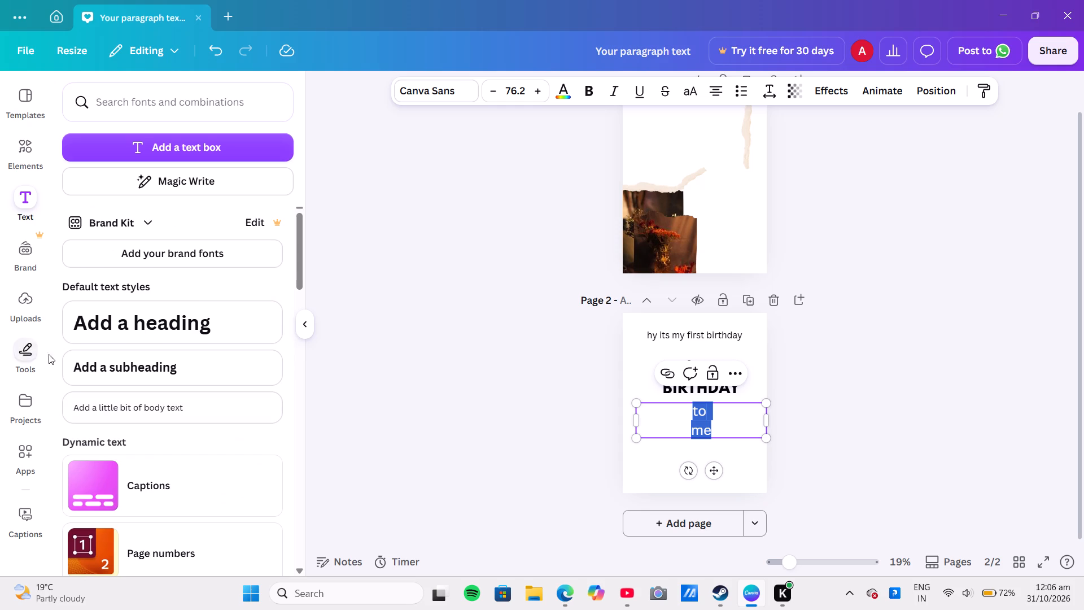
Search the elements library for "birthday cake".
{"action": "left_click", "coordinate": [11, 307]}
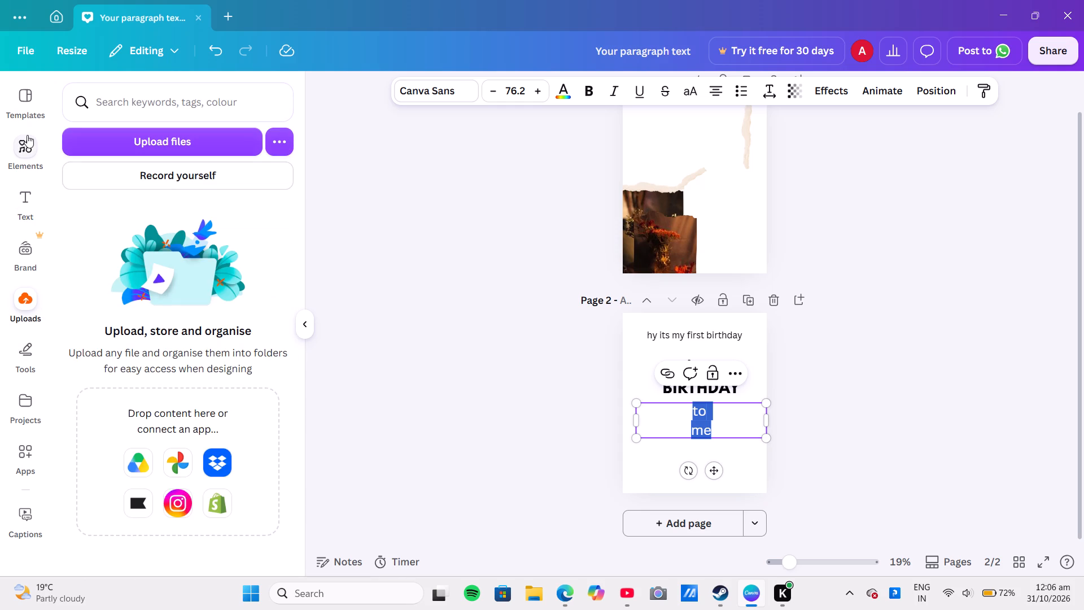
{"action": "left_click", "coordinate": [24, 158]}
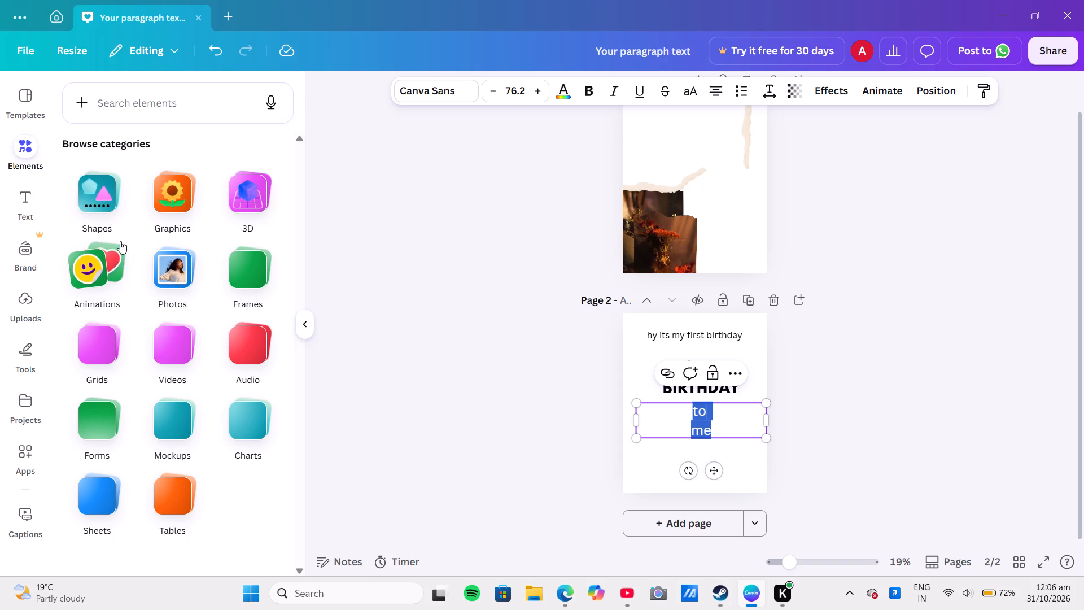
{"action": "left_click", "coordinate": [128, 102]}
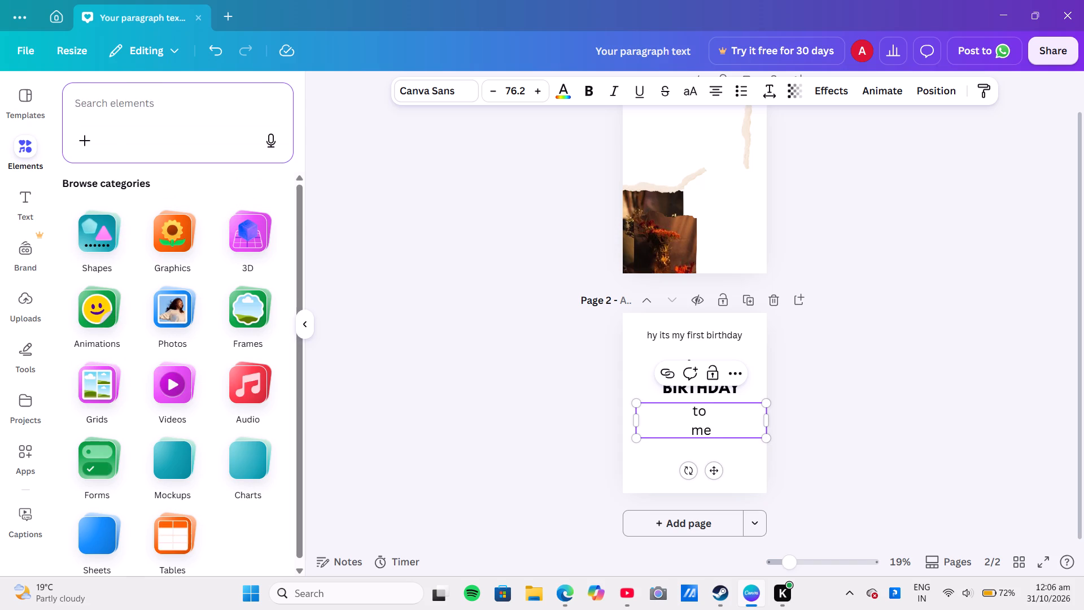
{"action": "type", "text": "cake"}
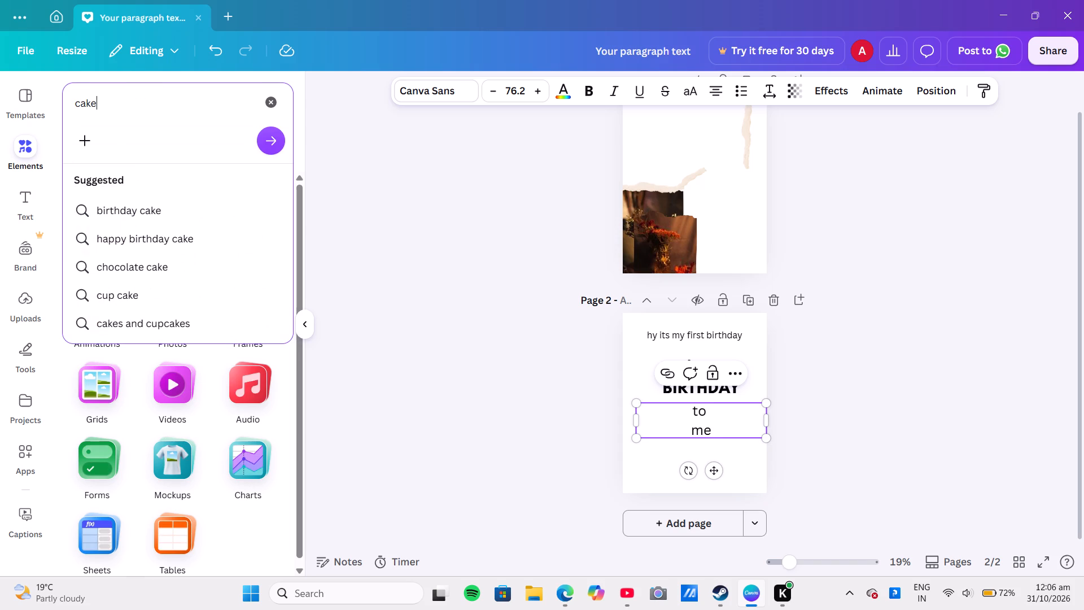
{"action": "left_click", "coordinate": [135, 206]}
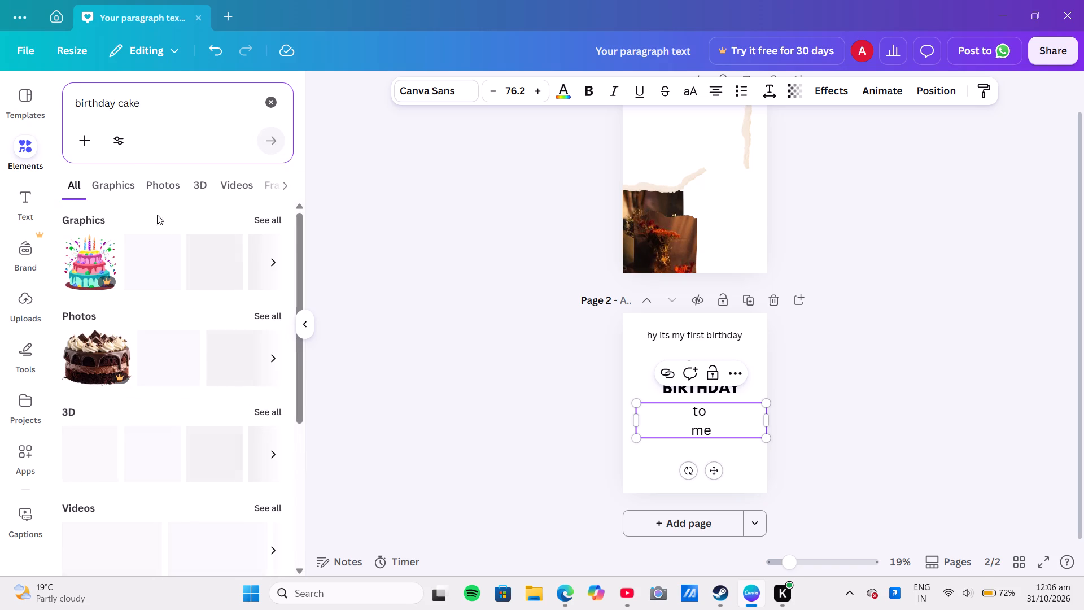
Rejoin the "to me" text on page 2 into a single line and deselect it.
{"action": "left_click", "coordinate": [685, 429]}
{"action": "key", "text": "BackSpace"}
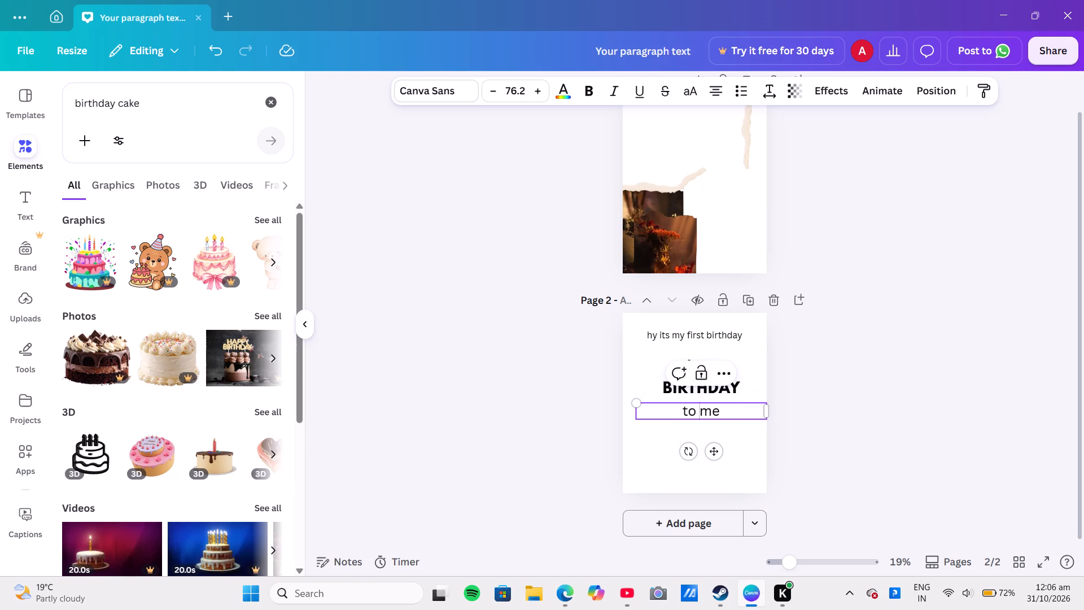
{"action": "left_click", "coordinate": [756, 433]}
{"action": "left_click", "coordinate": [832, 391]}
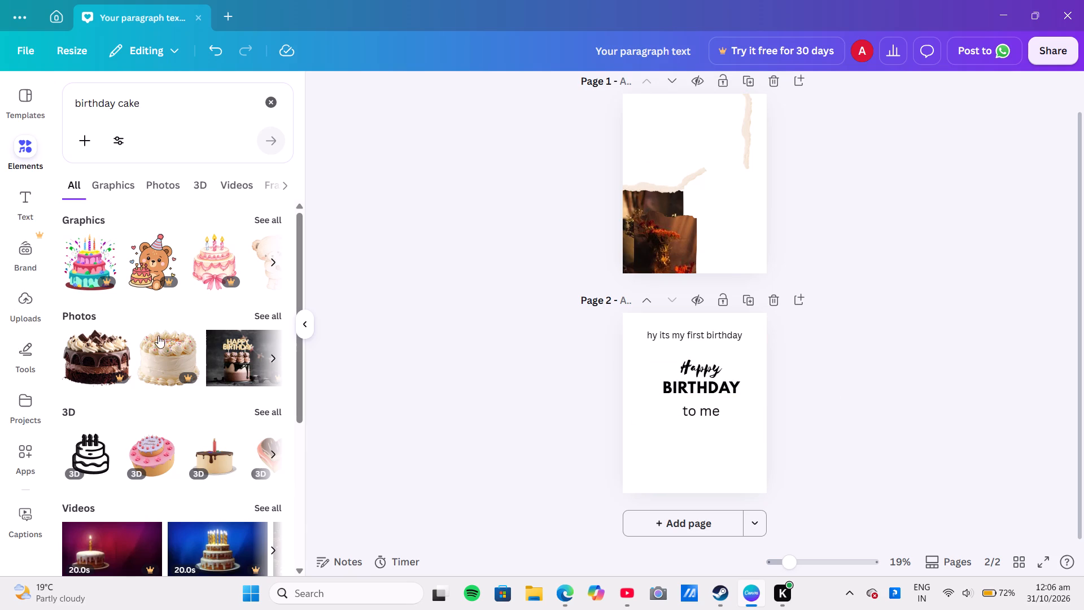
Browse the birthday cake results down to the audio section and add "Happy Birthday Party Song" to page 2.
{"action": "scroll", "coordinate": [95, 308], "scroll_direction": "up", "scroll_amount": 1}
{"action": "scroll", "coordinate": [101, 317], "scroll_direction": "down", "scroll_amount": 1}
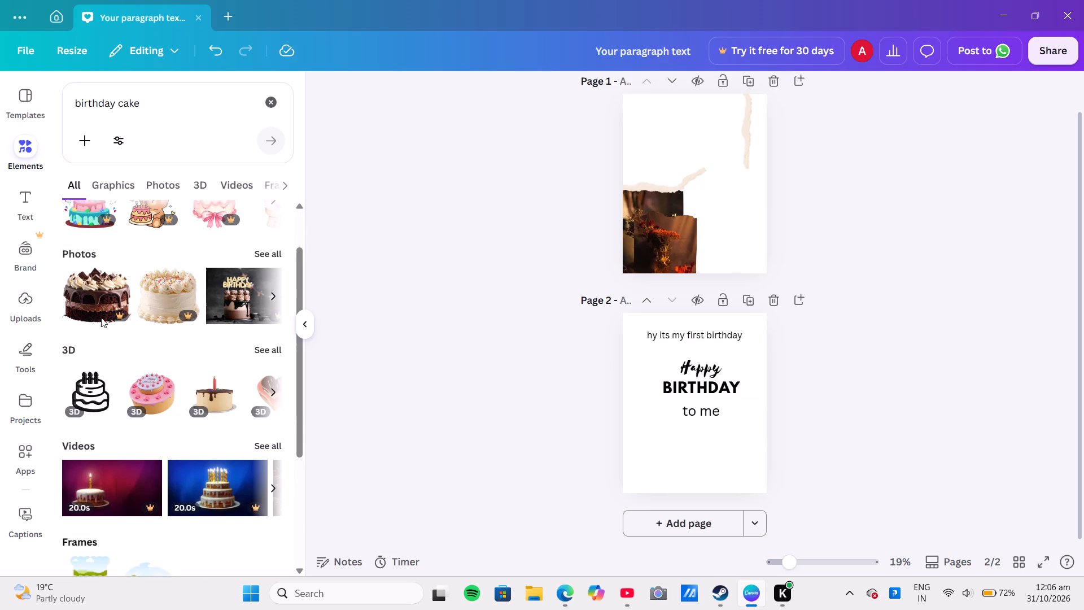
{"action": "left_click", "coordinate": [289, 181]}
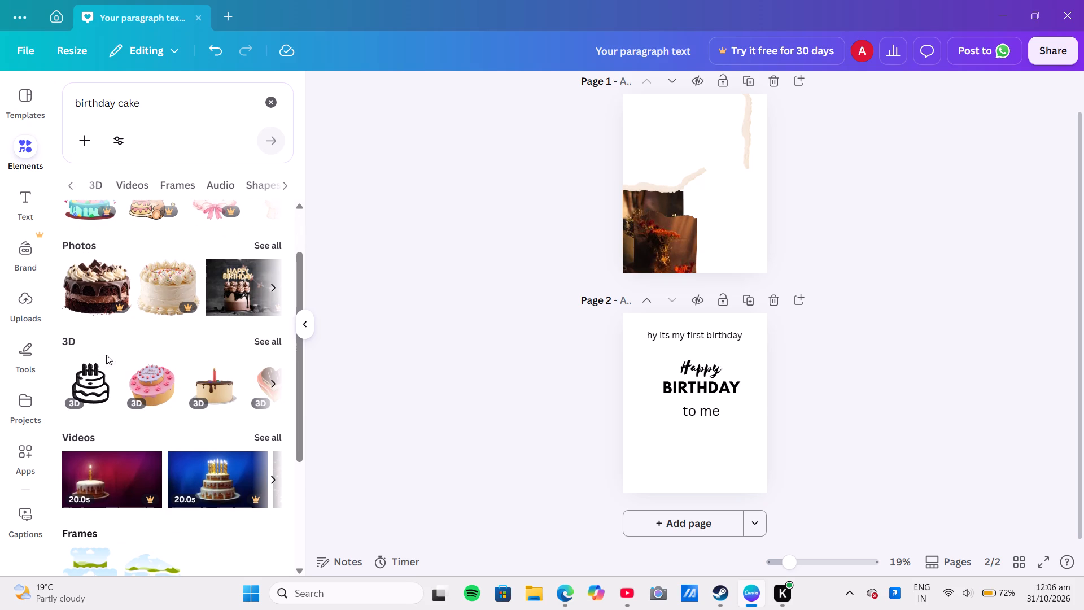
{"action": "scroll", "coordinate": [176, 352], "scroll_direction": "down", "scroll_amount": 1}
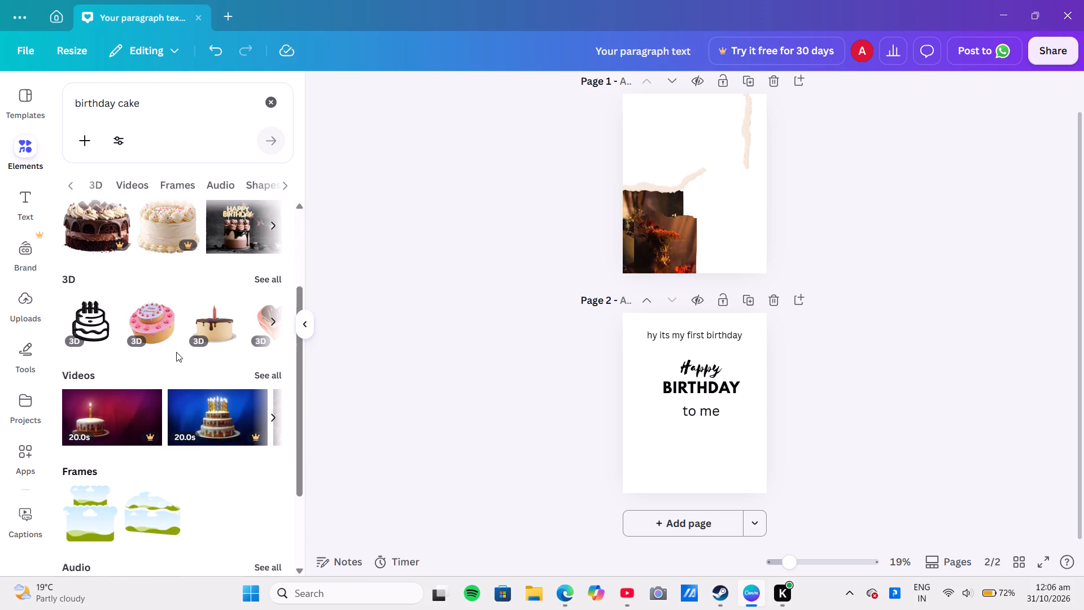
{"action": "scroll", "coordinate": [176, 355], "scroll_direction": "down", "scroll_amount": 5}
{"action": "scroll", "coordinate": [171, 367], "scroll_direction": "up", "scroll_amount": 3}
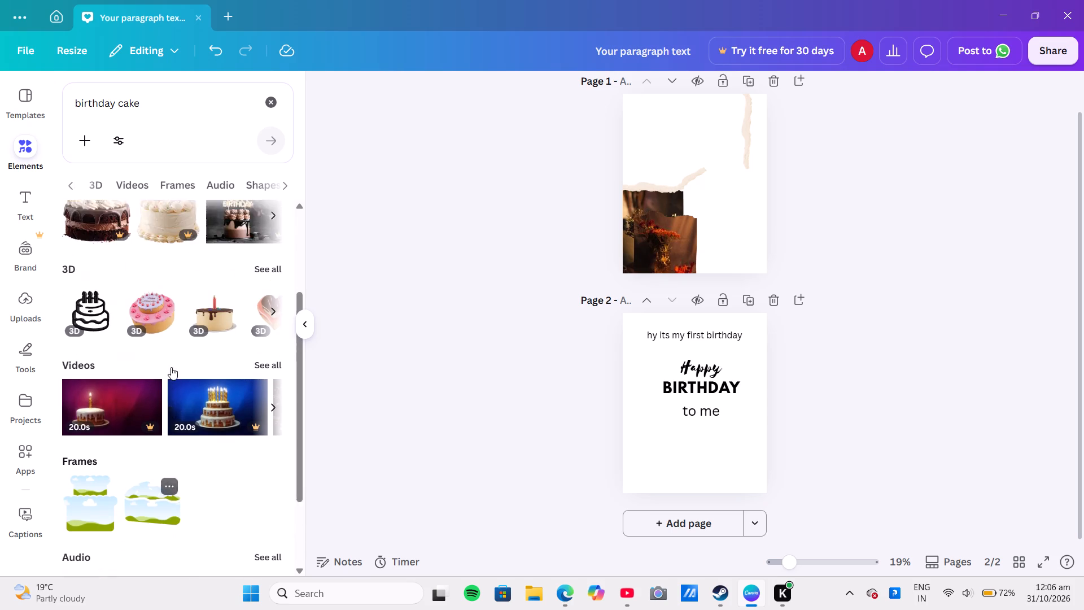
{"action": "scroll", "coordinate": [171, 367], "scroll_direction": "down", "scroll_amount": 3}
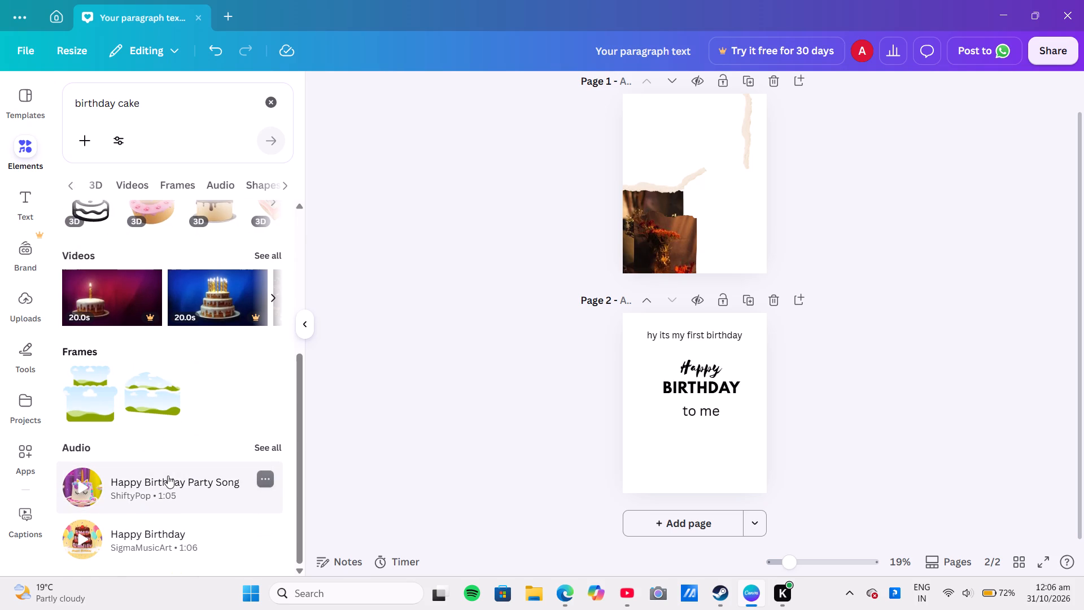
{"action": "left_click", "coordinate": [172, 486]}
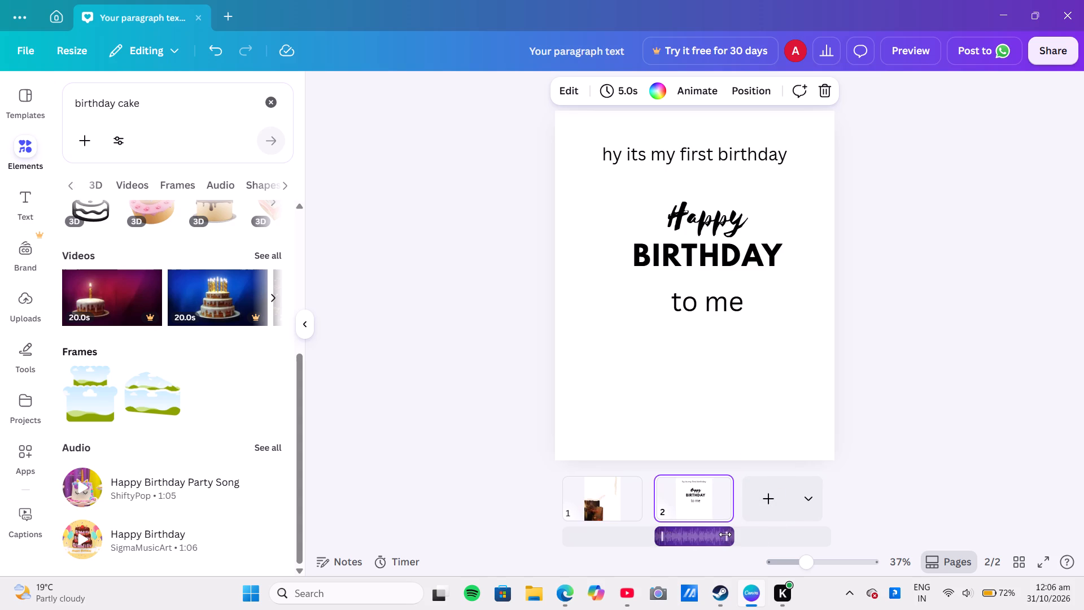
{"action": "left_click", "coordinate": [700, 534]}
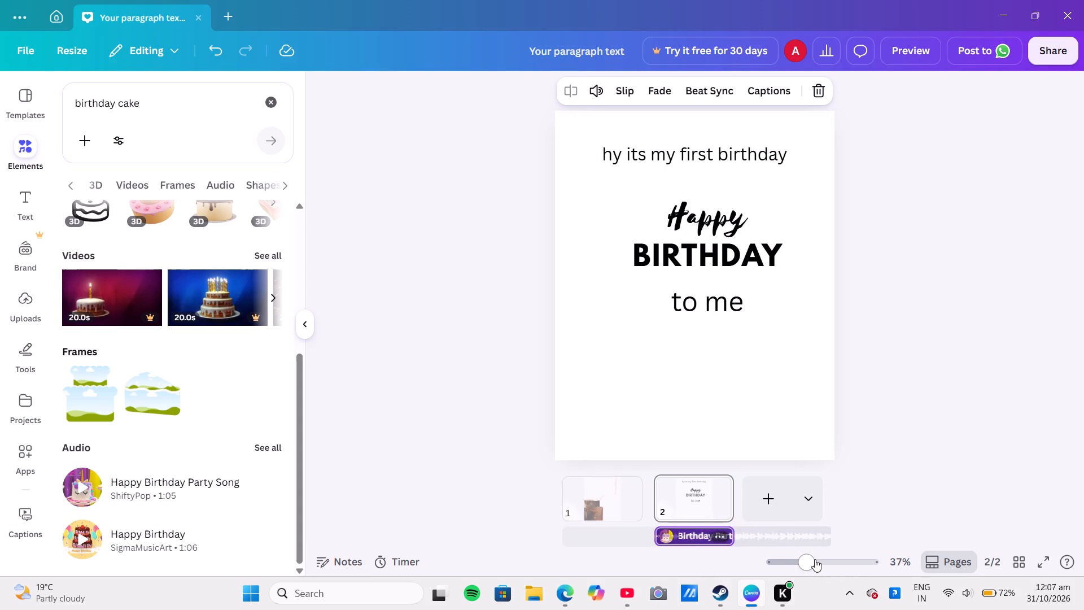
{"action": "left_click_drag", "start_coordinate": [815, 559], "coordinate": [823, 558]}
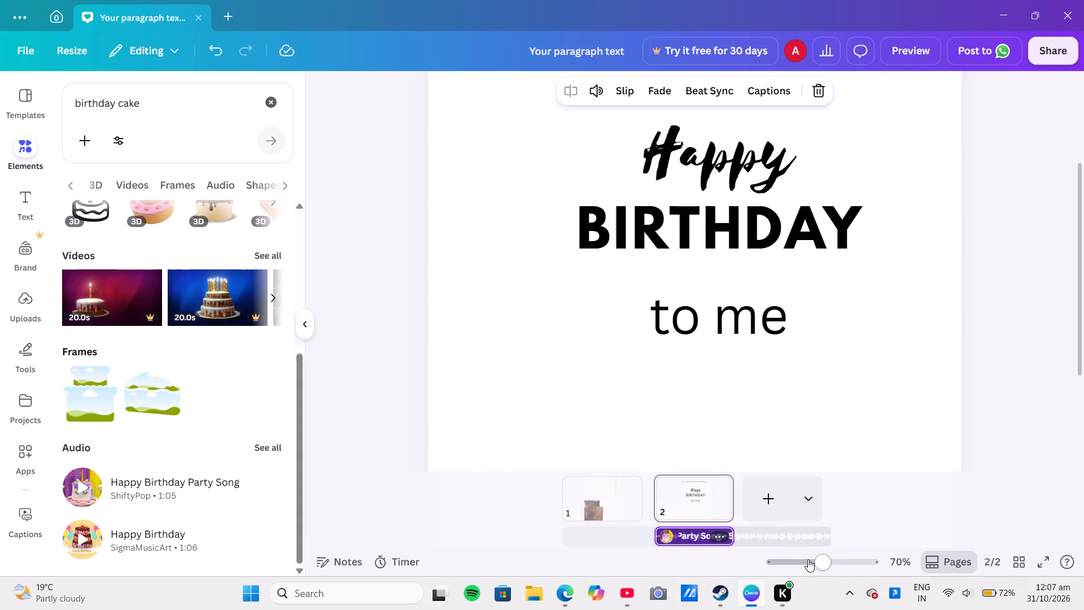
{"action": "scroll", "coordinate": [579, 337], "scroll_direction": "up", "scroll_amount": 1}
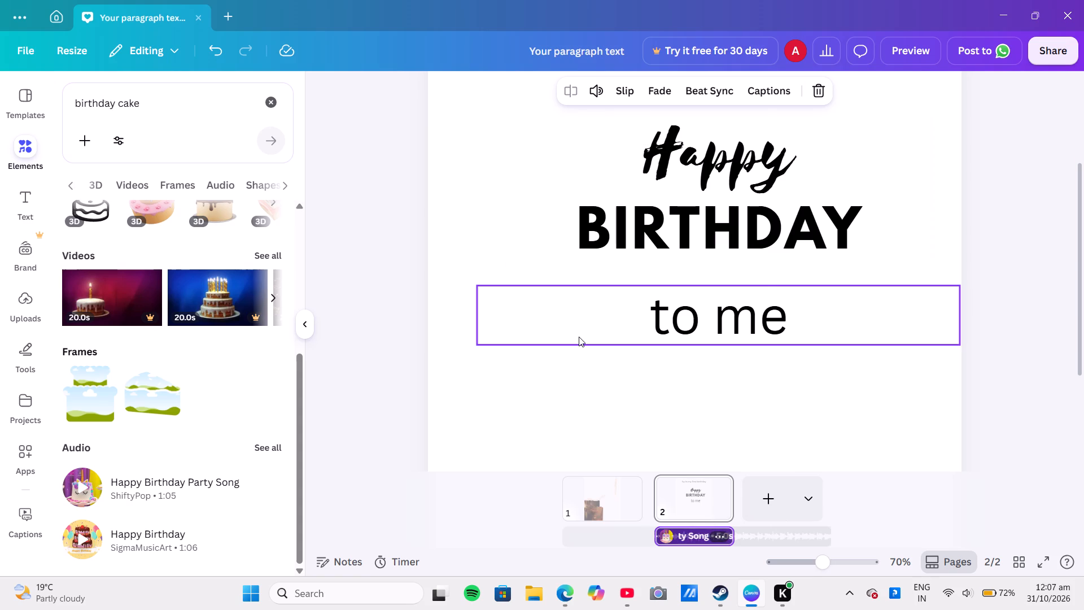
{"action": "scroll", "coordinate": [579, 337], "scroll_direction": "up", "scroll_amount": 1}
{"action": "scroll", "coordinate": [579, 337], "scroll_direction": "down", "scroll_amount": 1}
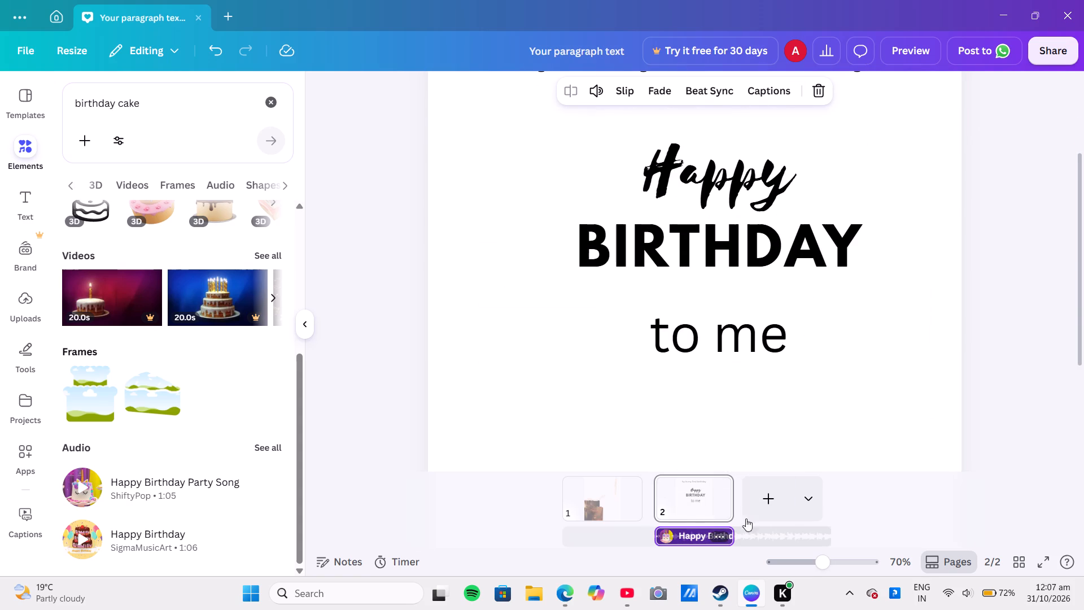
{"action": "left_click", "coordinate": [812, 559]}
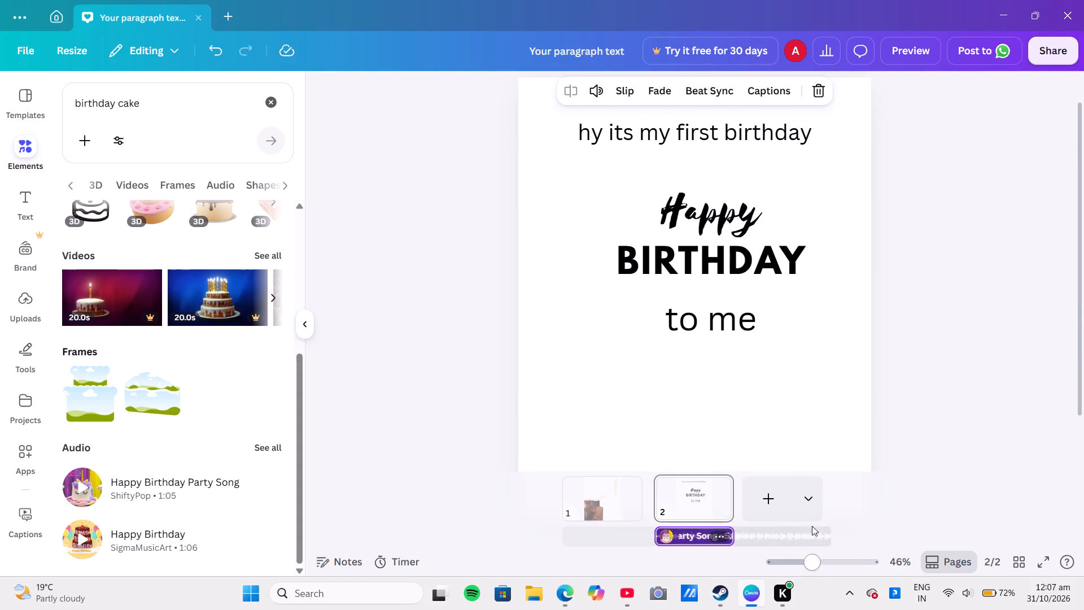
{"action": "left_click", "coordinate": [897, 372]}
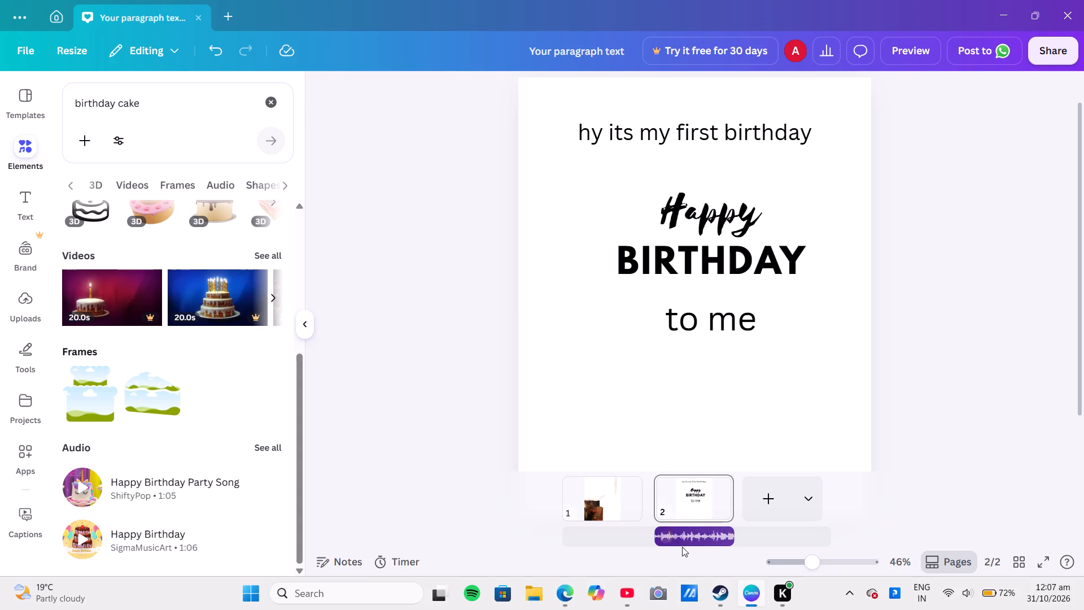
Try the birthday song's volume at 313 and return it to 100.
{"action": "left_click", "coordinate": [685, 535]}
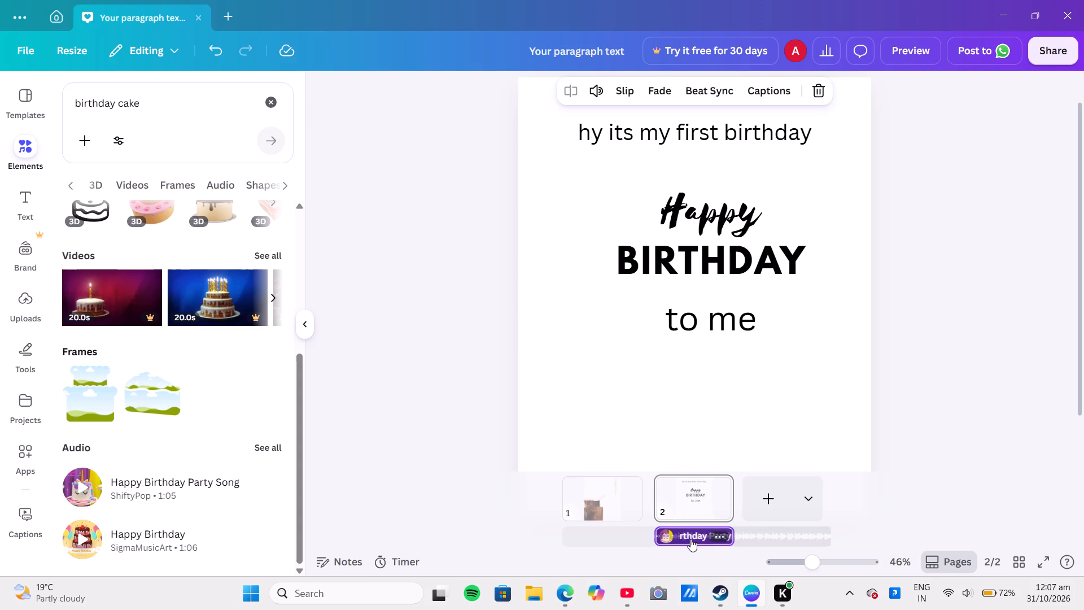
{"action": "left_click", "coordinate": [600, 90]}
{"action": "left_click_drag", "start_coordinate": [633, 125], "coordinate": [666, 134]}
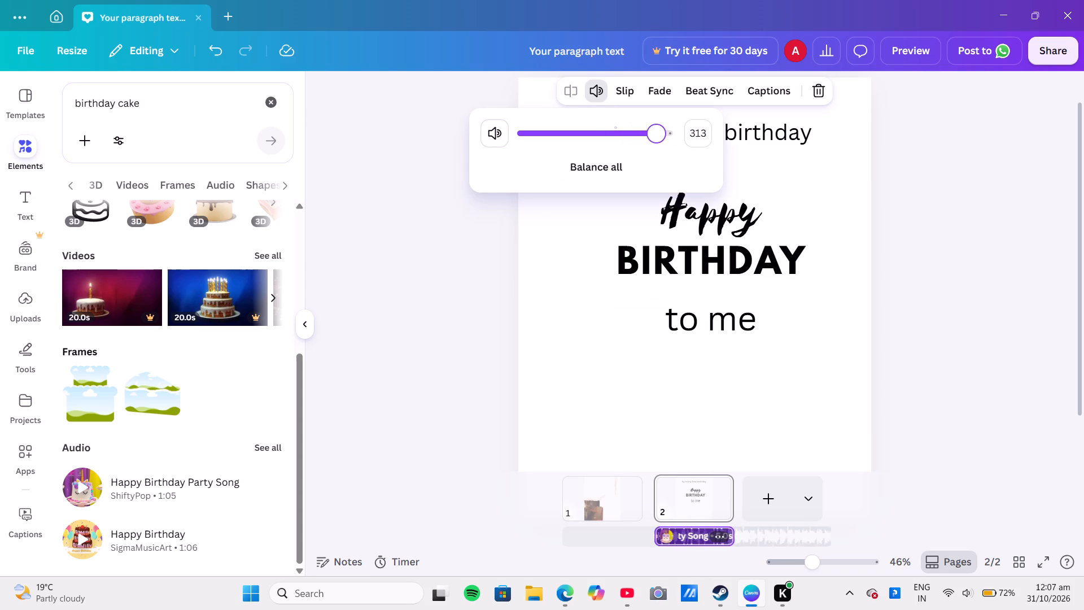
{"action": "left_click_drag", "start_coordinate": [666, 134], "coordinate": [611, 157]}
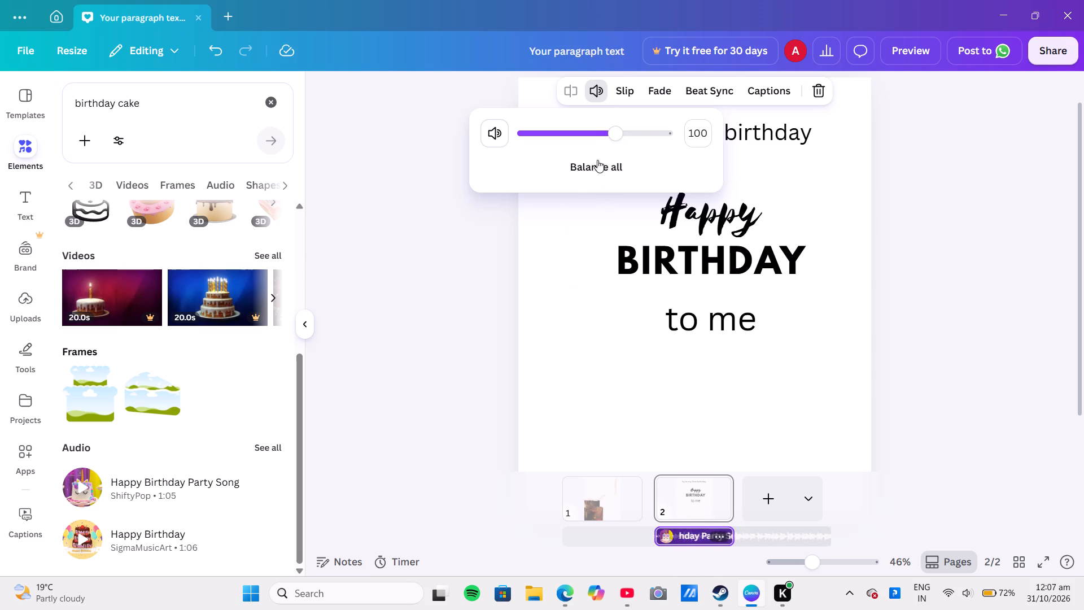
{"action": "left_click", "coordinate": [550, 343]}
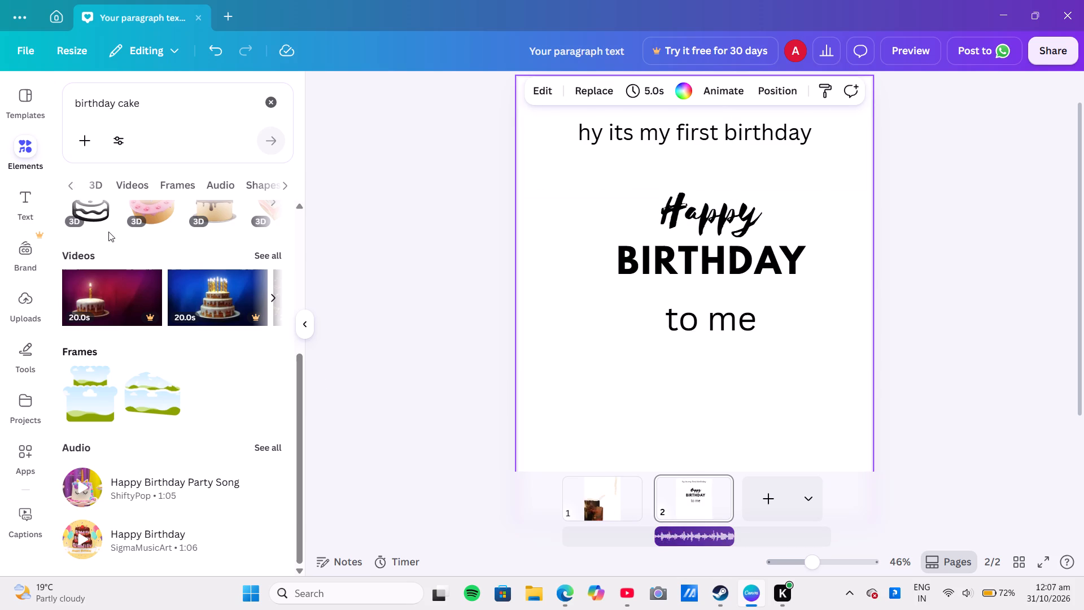
Look back up through the birthday cake results for more elements for page 2.
{"action": "scroll", "coordinate": [108, 232], "scroll_direction": "up", "scroll_amount": 2}
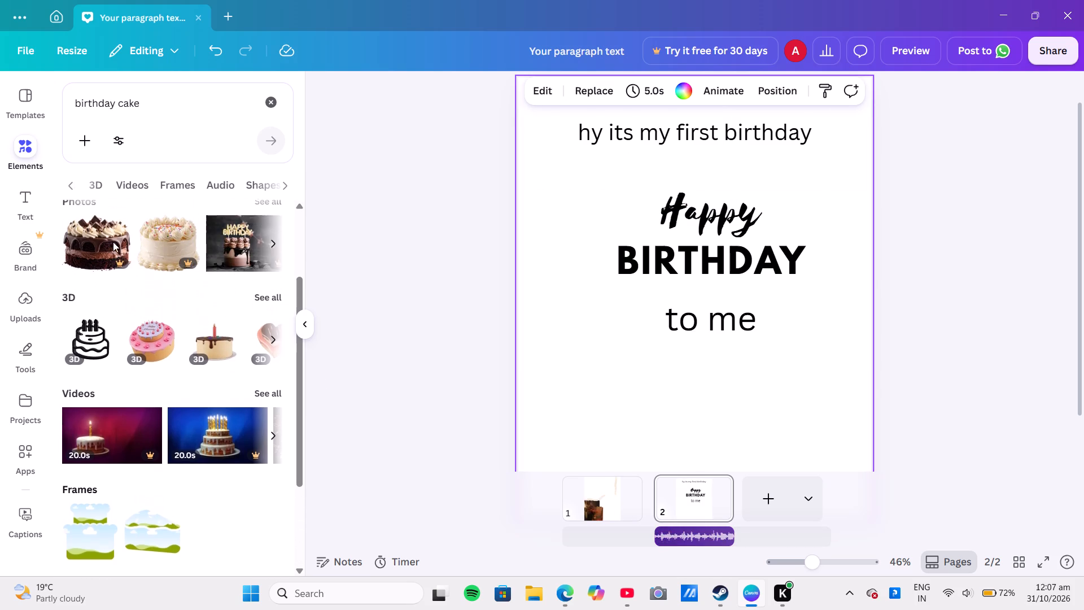
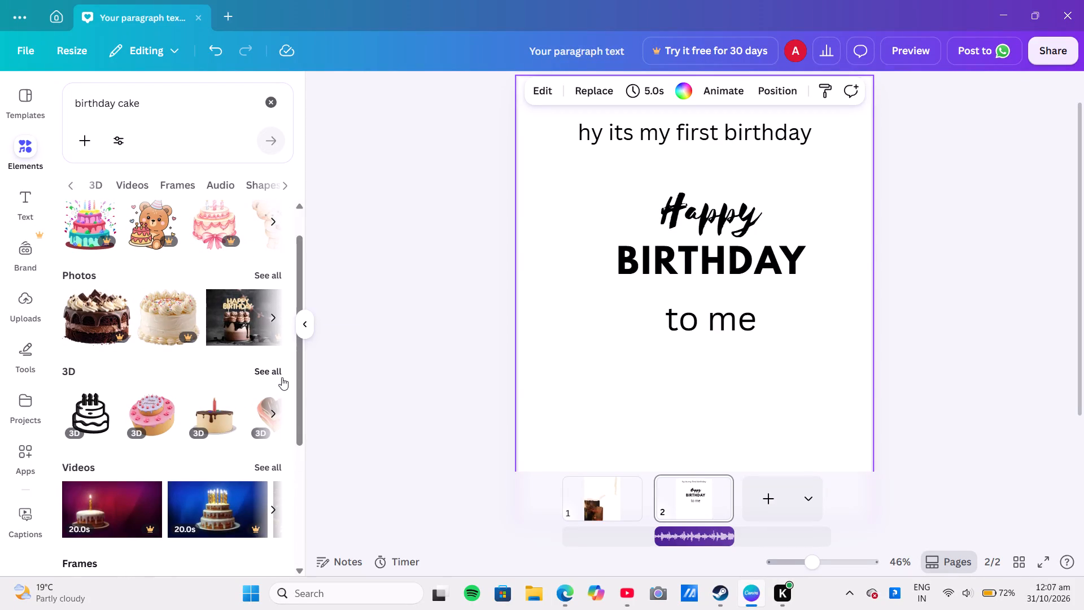
Add the 3D chocolate-drip cake with a single candle to page 2 below the BIRTHDAY lettering and deselect it.
{"action": "left_click", "coordinate": [268, 365]}
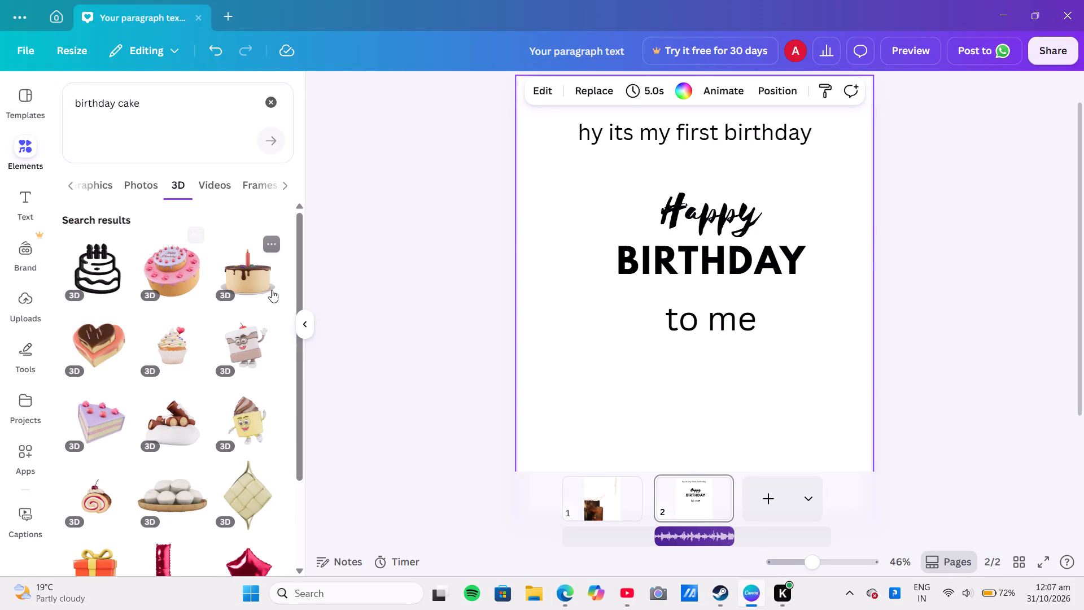
{"action": "left_click_drag", "start_coordinate": [234, 278], "coordinate": [319, 316]}
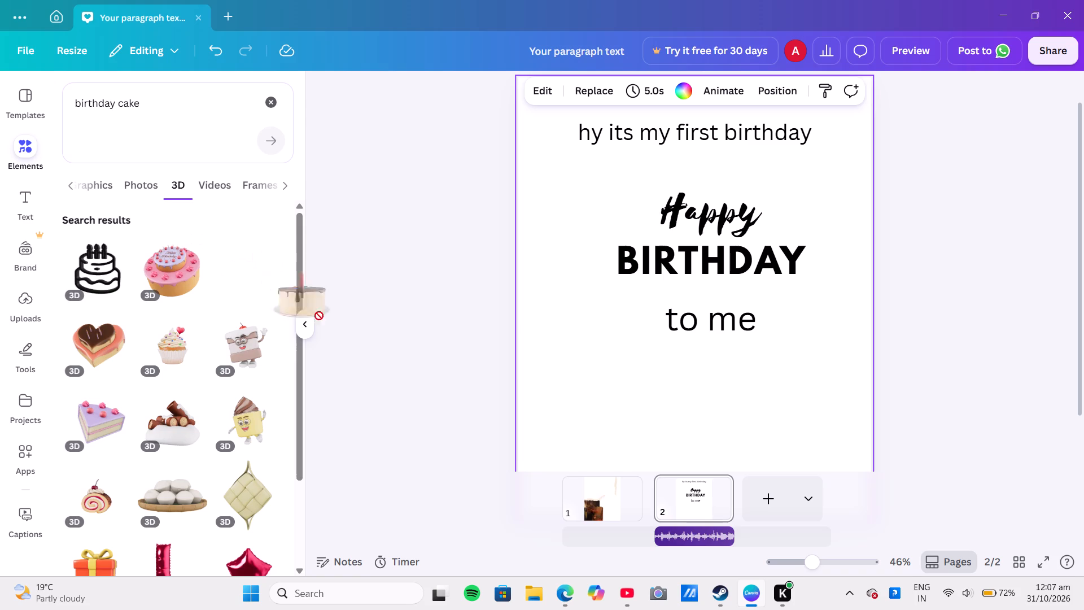
{"action": "left_click_drag", "start_coordinate": [319, 316], "coordinate": [622, 335]}
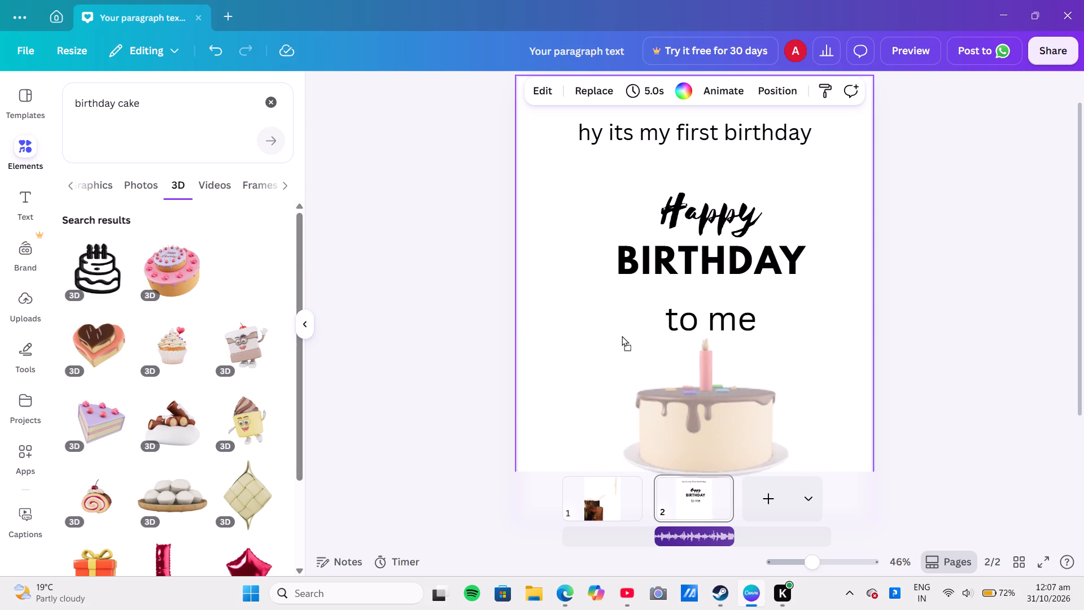
{"action": "left_click_drag", "start_coordinate": [622, 335], "coordinate": [622, 331]}
{"action": "left_click_drag", "start_coordinate": [388, 368], "coordinate": [394, 361]}
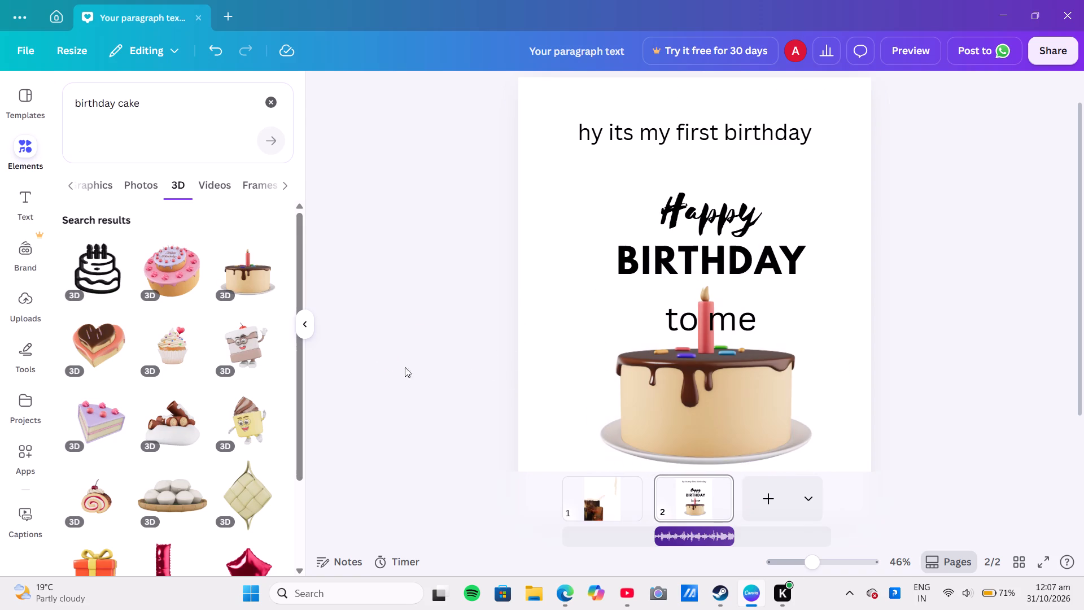
{"action": "left_click", "coordinate": [891, 296]}
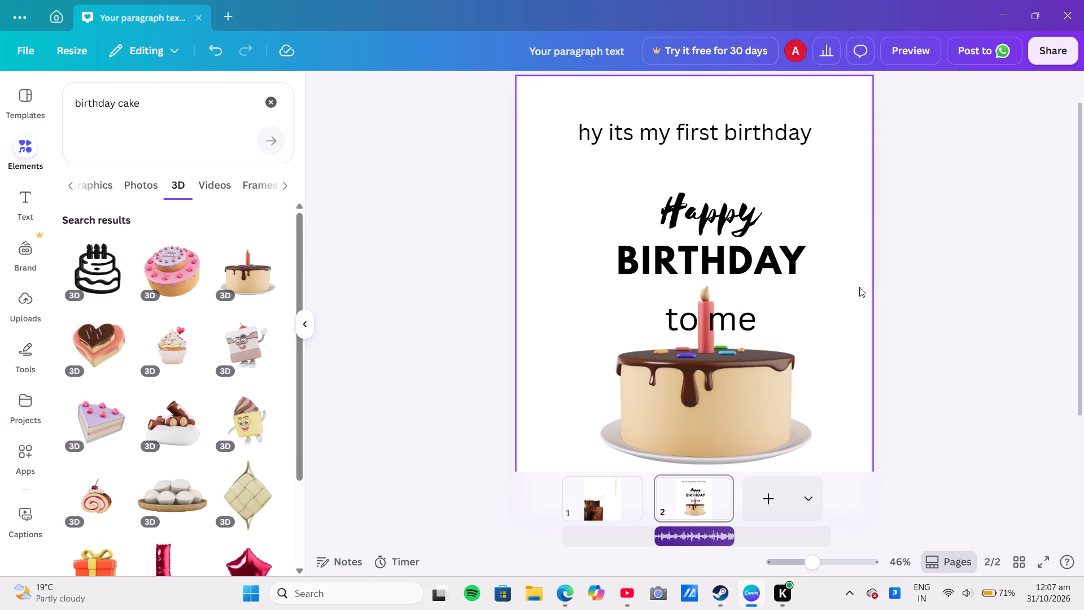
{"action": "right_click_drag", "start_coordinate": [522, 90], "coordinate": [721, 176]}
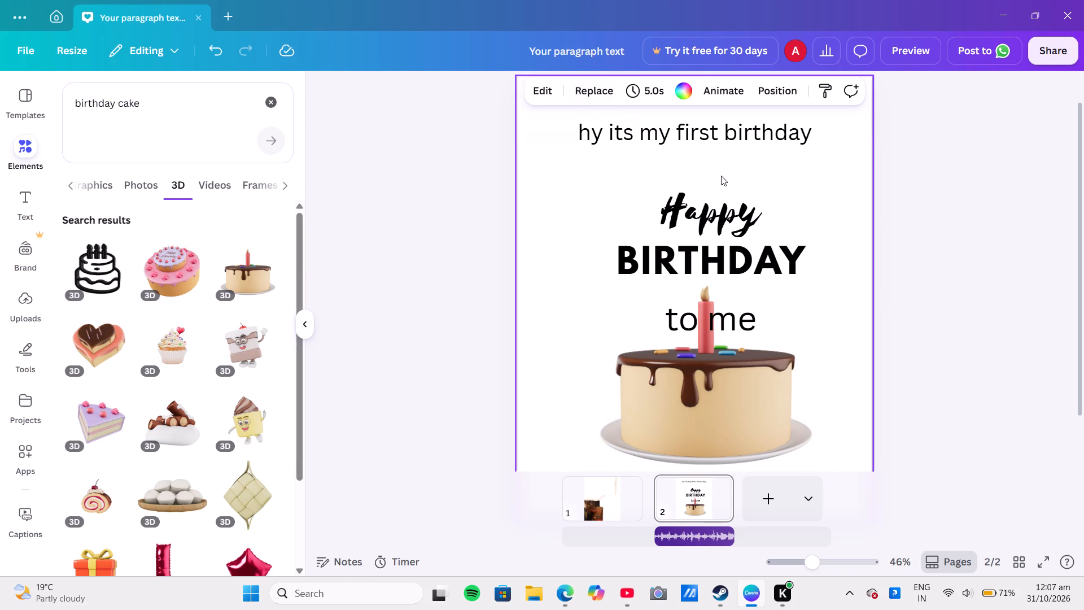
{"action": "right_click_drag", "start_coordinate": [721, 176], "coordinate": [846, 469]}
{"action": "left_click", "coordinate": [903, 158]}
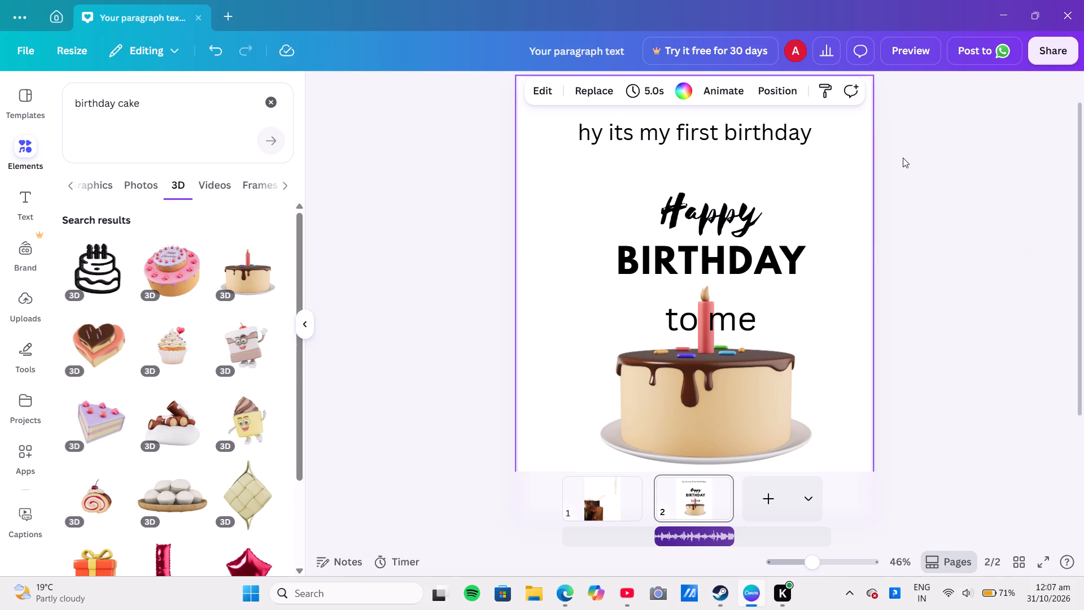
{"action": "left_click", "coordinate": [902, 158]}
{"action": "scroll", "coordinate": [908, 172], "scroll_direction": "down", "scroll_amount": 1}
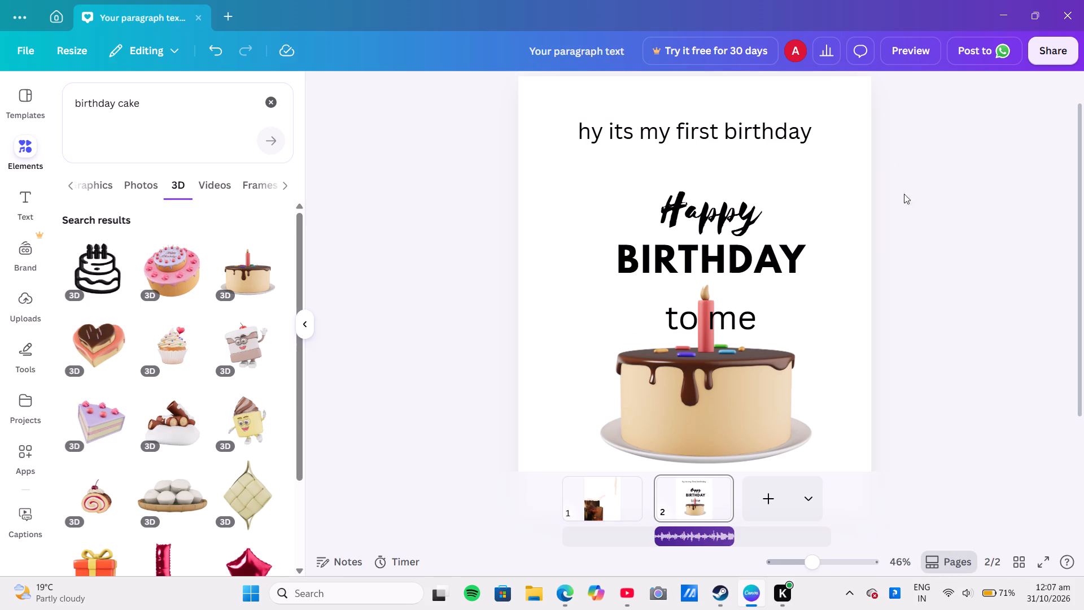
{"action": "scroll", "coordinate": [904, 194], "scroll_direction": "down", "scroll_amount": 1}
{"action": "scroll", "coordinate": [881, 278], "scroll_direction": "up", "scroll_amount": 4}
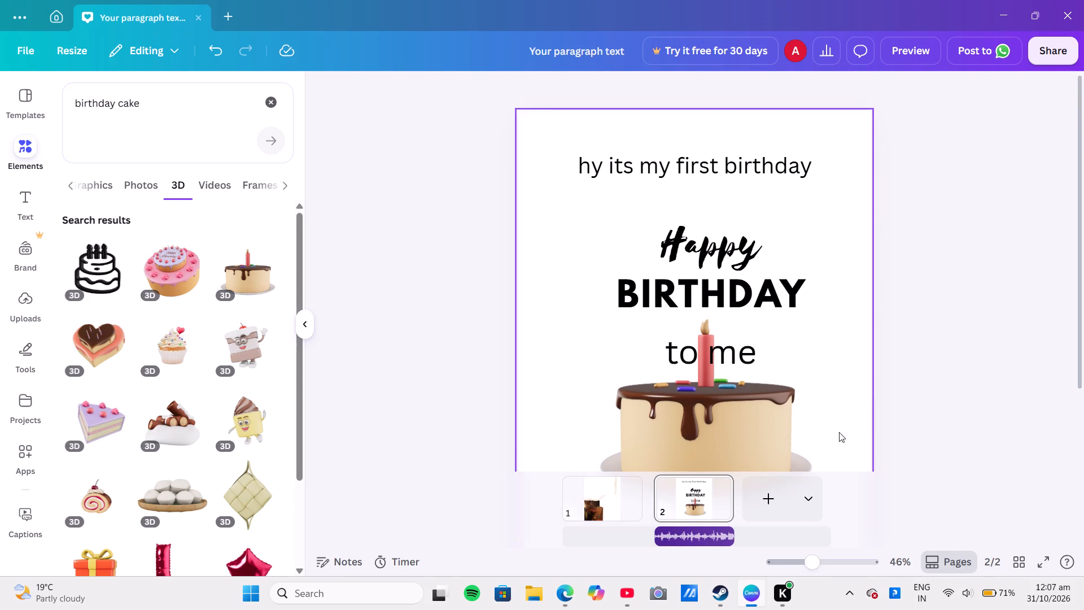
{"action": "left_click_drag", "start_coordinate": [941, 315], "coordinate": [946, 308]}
Download all pages as PNG at size 1 and save the ZIP in Downloads as "Your paragraph text".
{"action": "left_click", "coordinate": [1063, 54]}
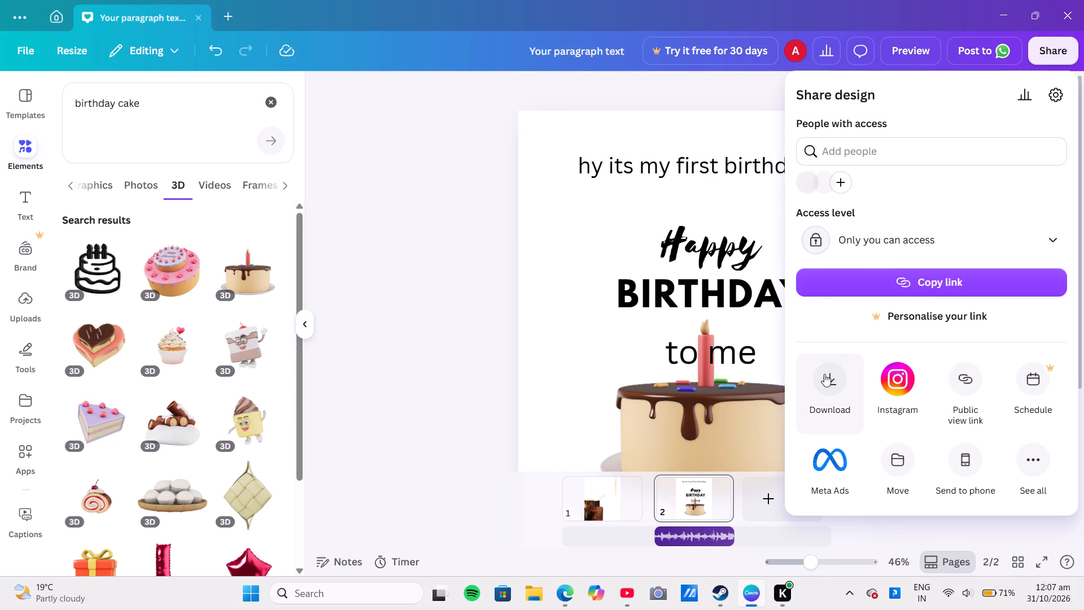
{"action": "left_click", "coordinate": [824, 380]}
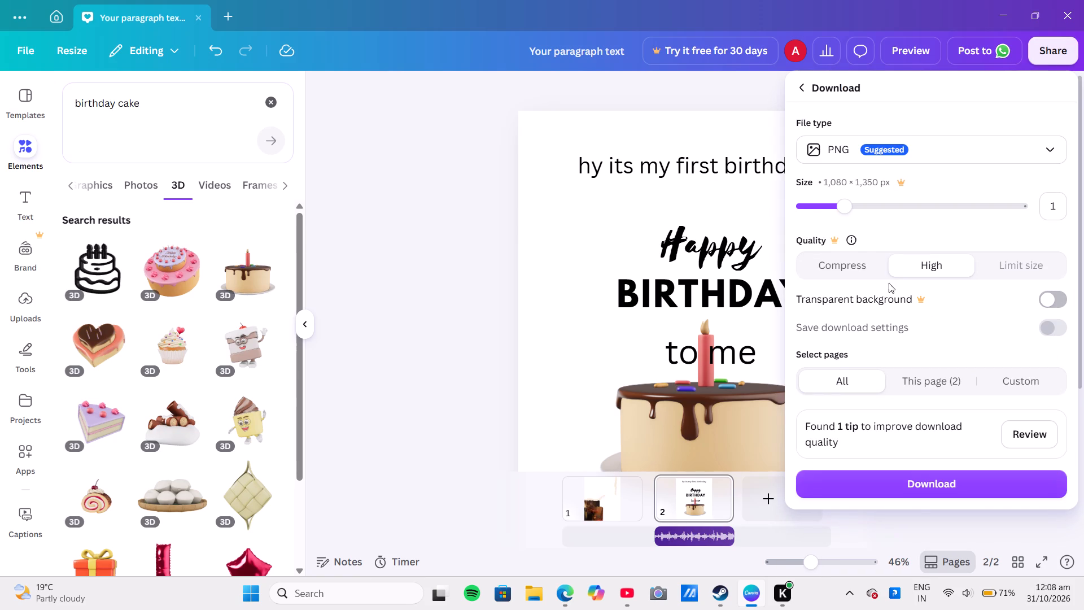
{"action": "left_click", "coordinate": [923, 479]}
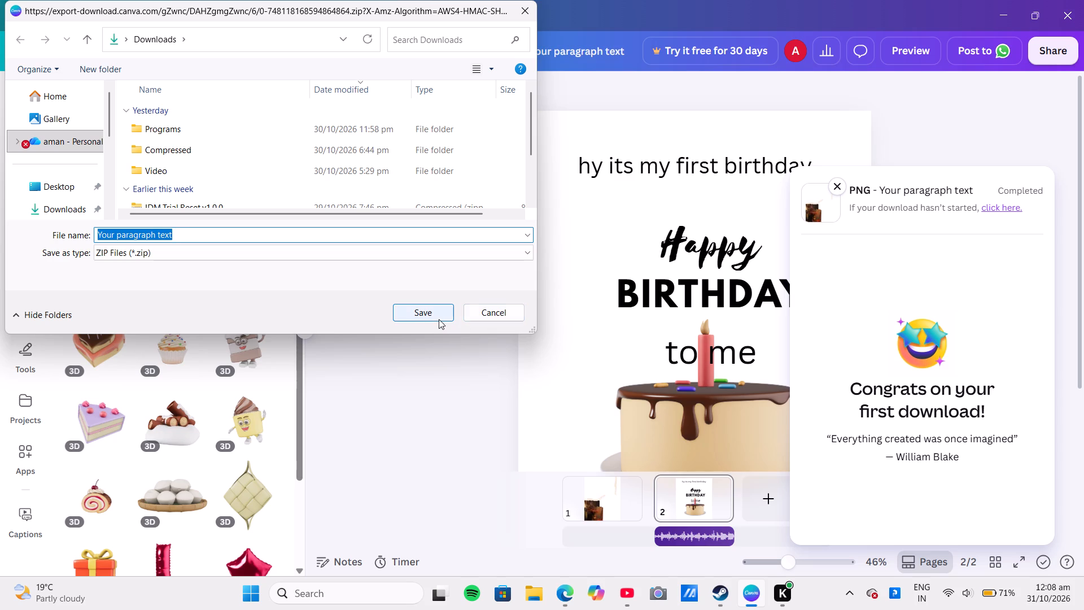
{"action": "left_click", "coordinate": [428, 315]}
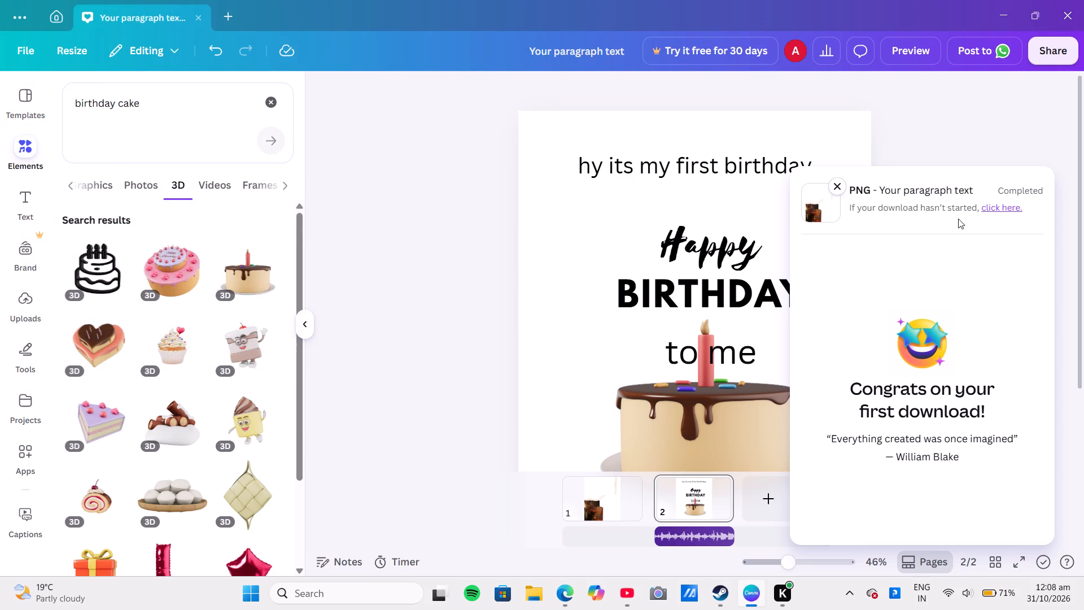
Restart the PNG download, save the ZIP in Downloads as "happy birthday", and close the download notice.
{"action": "left_click", "coordinate": [994, 208]}
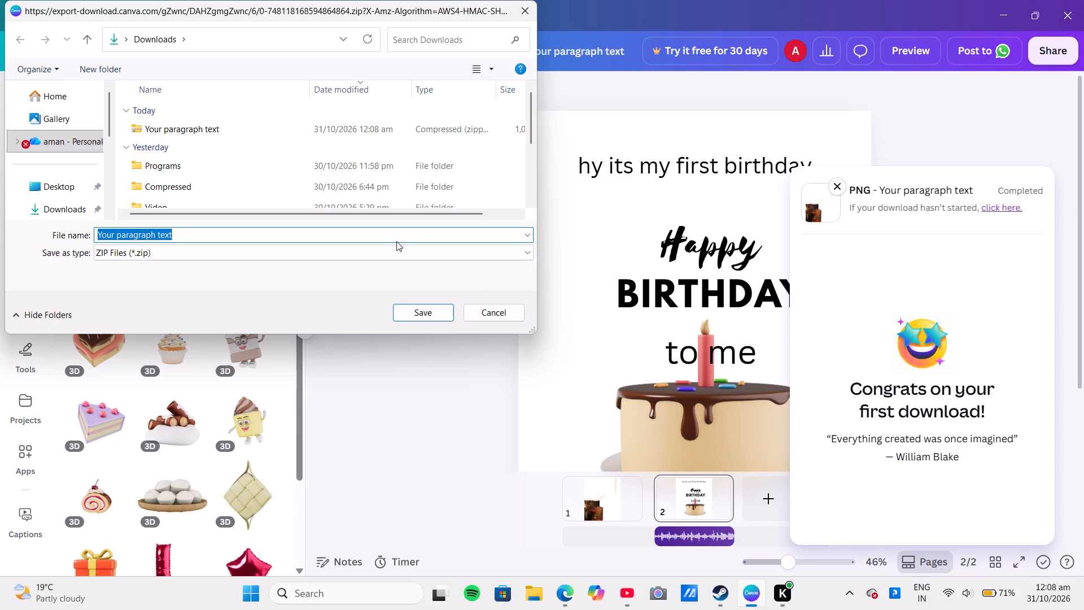
{"action": "left_click", "coordinate": [383, 236]}
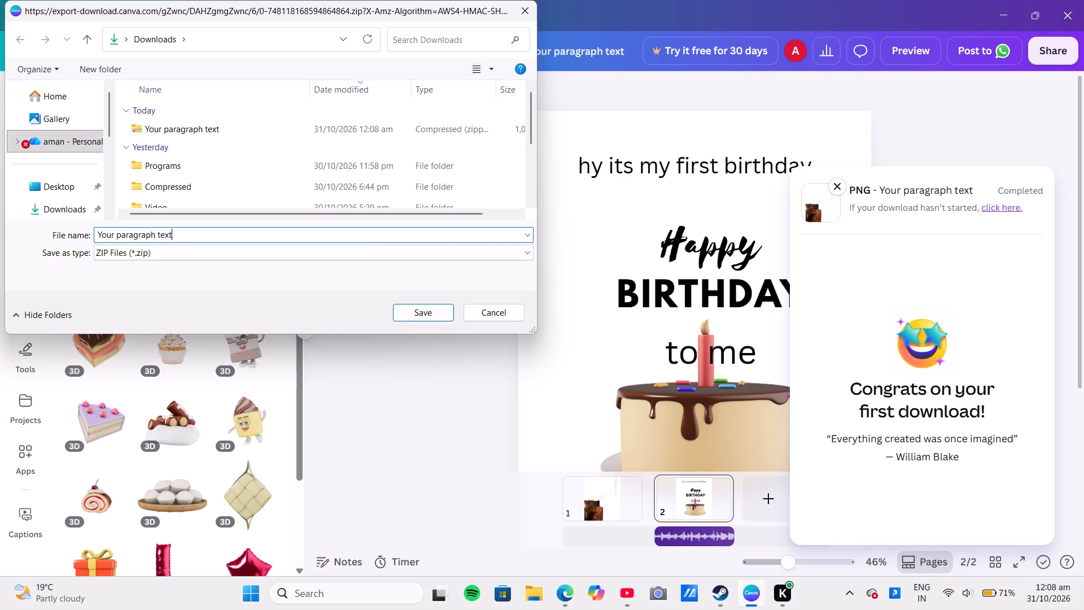
{"action": "key", "text": "plus"}
{"action": "key", "text": "BackSpace"}
{"action": "key", "text": "BackSpace"}
{"action": "key", "text": "BackSpace"}
{"action": "key", "text": "BackSpace"}
{"action": "key", "text": "BackSpace"}
{"action": "key", "text": "BackSpace"}
{"action": "key", "text": "BackSpace"}
{"action": "key", "text": "BackSpace"}
{"action": "key", "text": "BackSpace"}
{"action": "key", "text": "BackSpace"}
{"action": "key", "text": "BackSpace"}
{"action": "key", "text": "BackSpace"}
{"action": "key", "text": "BackSpace"}
{"action": "key", "text": "BackSpace"}
{"action": "key", "text": "BackSpace"}
{"action": "key", "text": "BackSpace"}
{"action": "key", "text": "BackSpace"}
{"action": "key", "text": "BackSpace"}
{"action": "key", "text": "BackSpace"}
{"action": "key", "text": "BackSpace"}
{"action": "key", "text": "BackSpace"}
{"action": "type", "text": "happy birthday"}
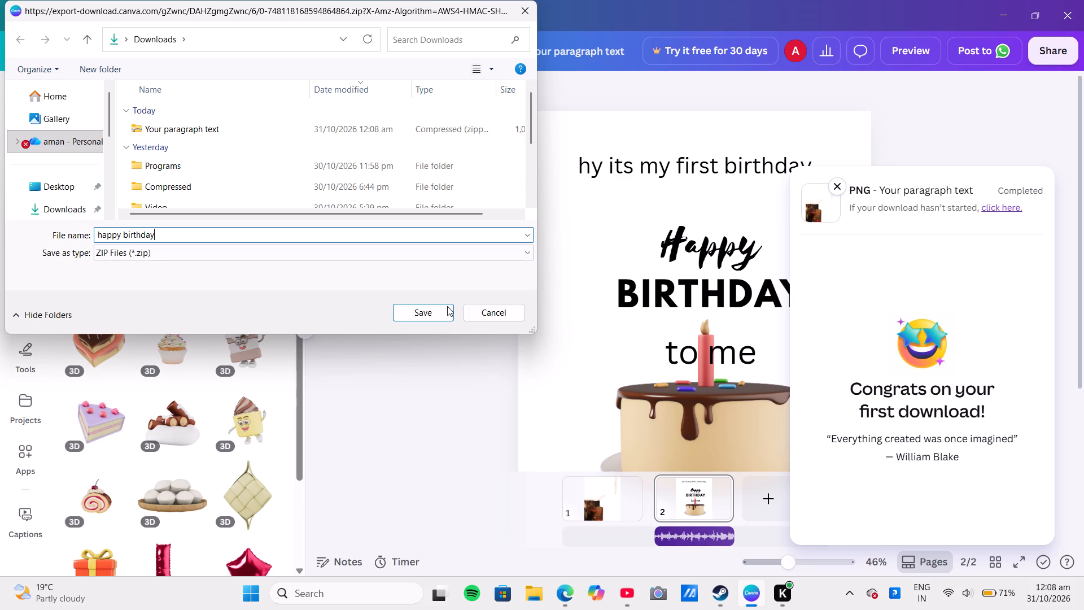
{"action": "left_click", "coordinate": [443, 307]}
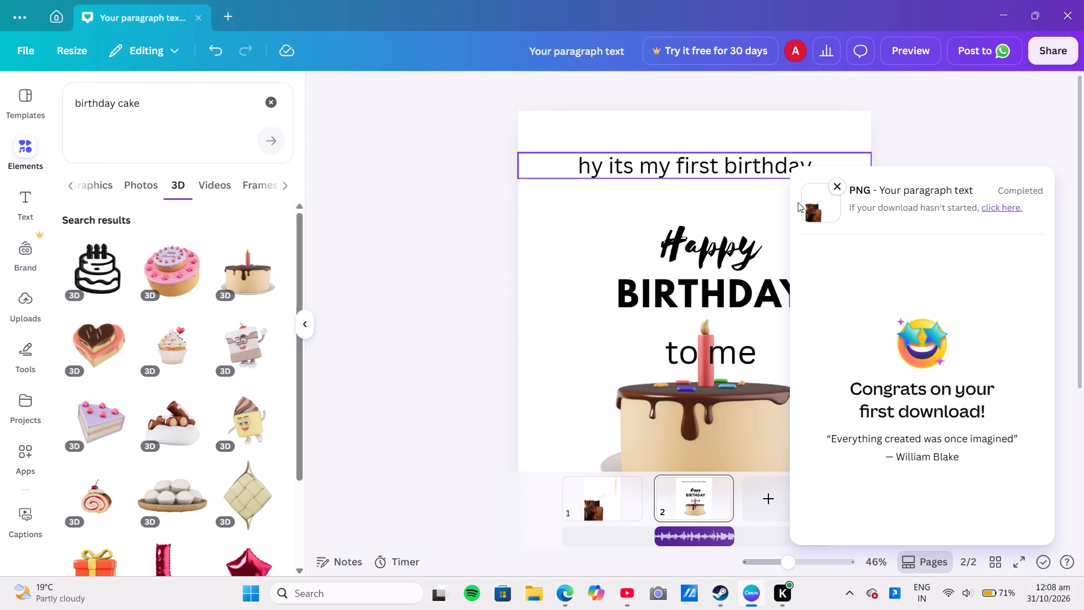
{"action": "left_click", "coordinate": [841, 185]}
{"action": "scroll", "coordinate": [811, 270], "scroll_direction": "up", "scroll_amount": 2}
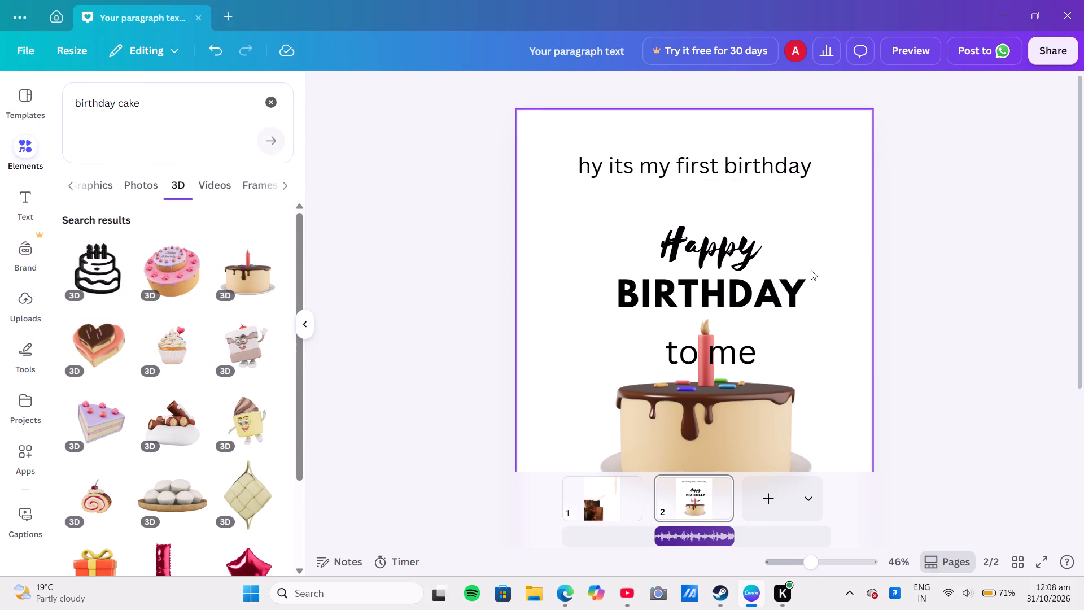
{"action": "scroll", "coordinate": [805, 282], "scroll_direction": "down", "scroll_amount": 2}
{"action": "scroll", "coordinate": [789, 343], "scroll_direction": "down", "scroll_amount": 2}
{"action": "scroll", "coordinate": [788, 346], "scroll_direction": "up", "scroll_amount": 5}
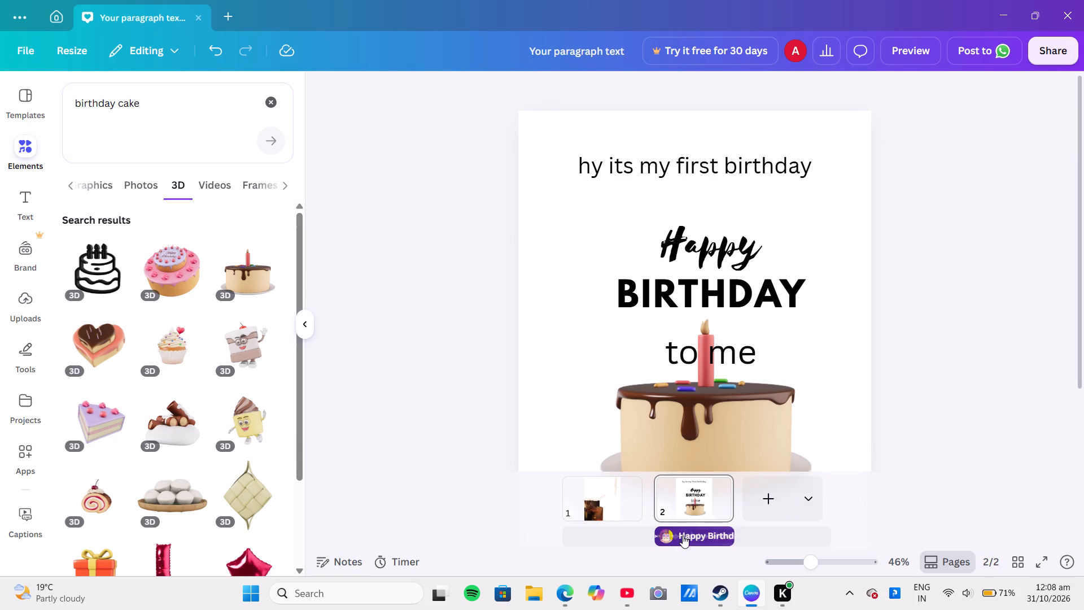
Look through the Beat Sync, Fade and Slip options of the birthday song on page 2.
{"action": "left_click", "coordinate": [683, 535]}
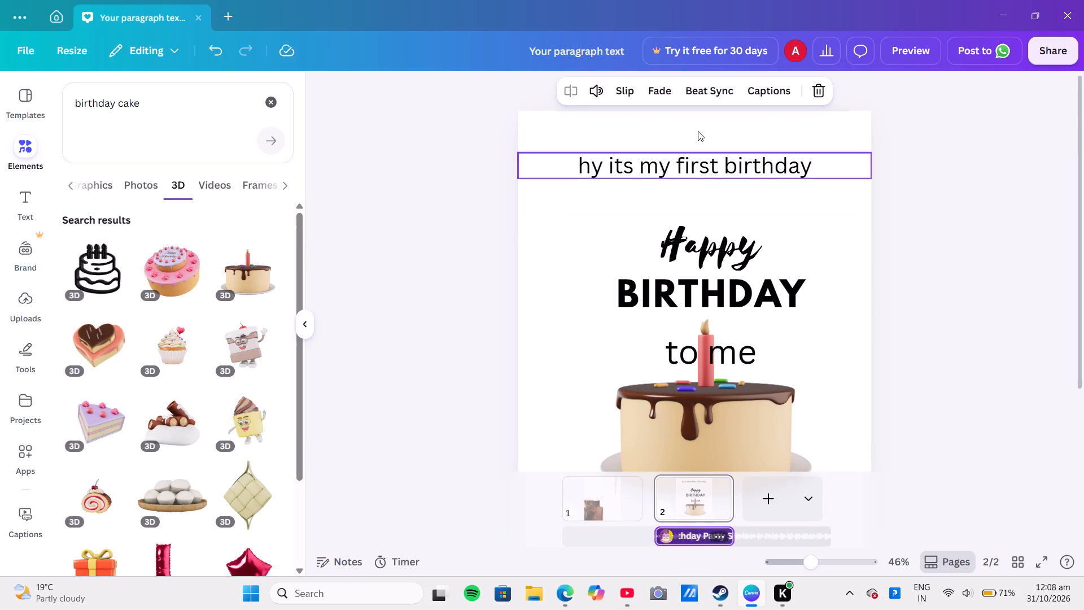
{"action": "left_click", "coordinate": [705, 93]}
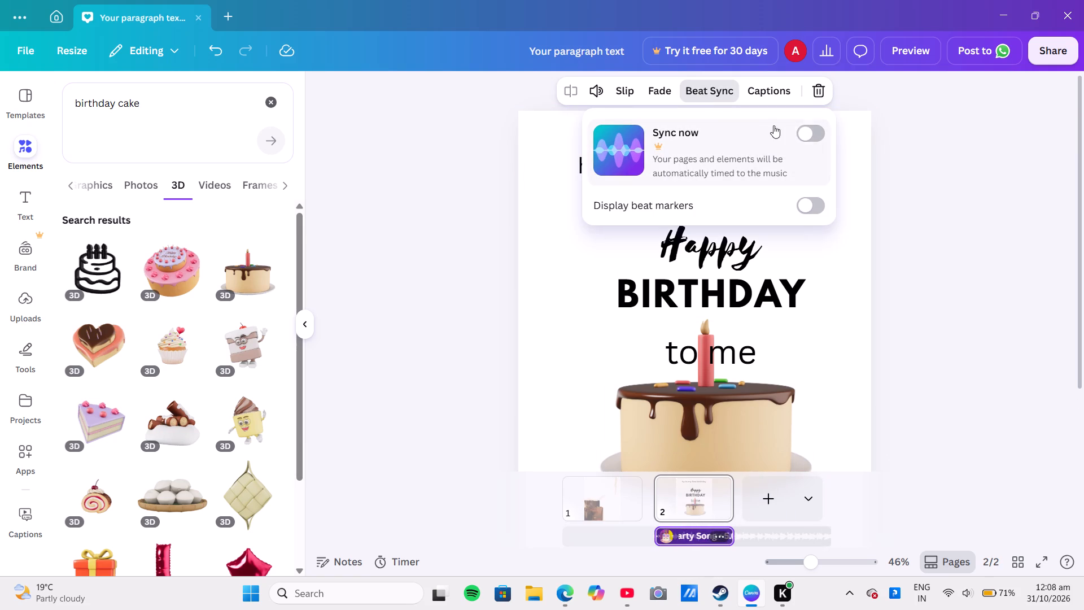
{"action": "left_click", "coordinate": [864, 221]}
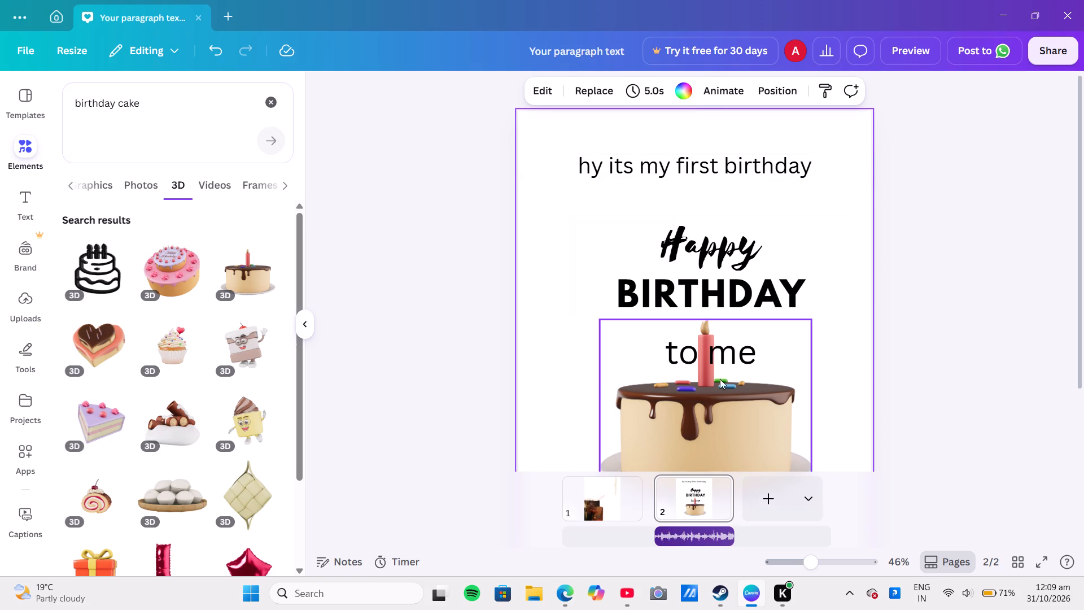
{"action": "left_click", "coordinate": [692, 540]}
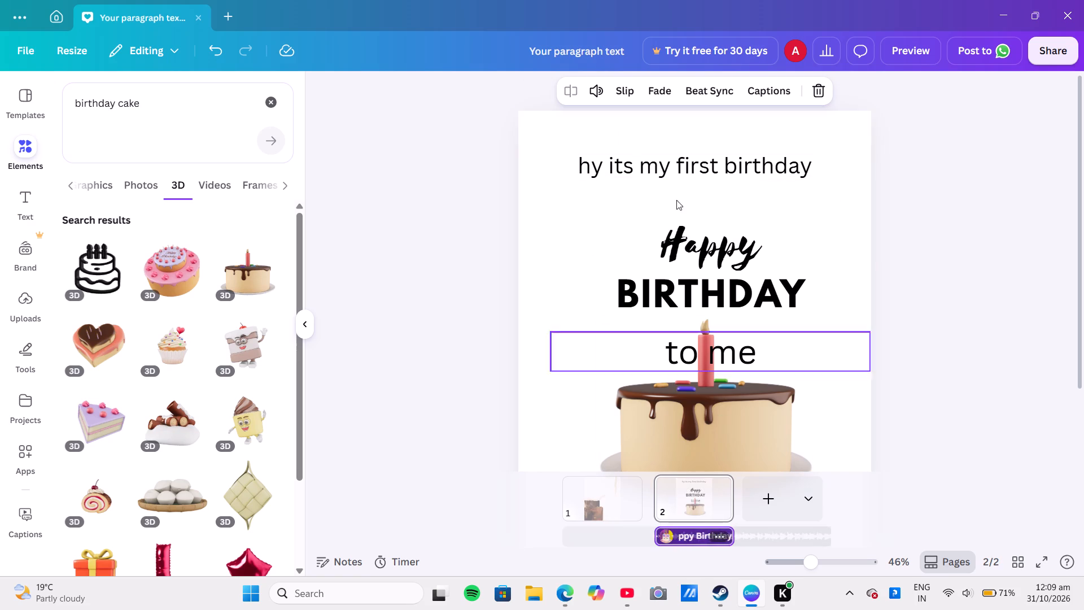
{"action": "left_click", "coordinate": [659, 91]}
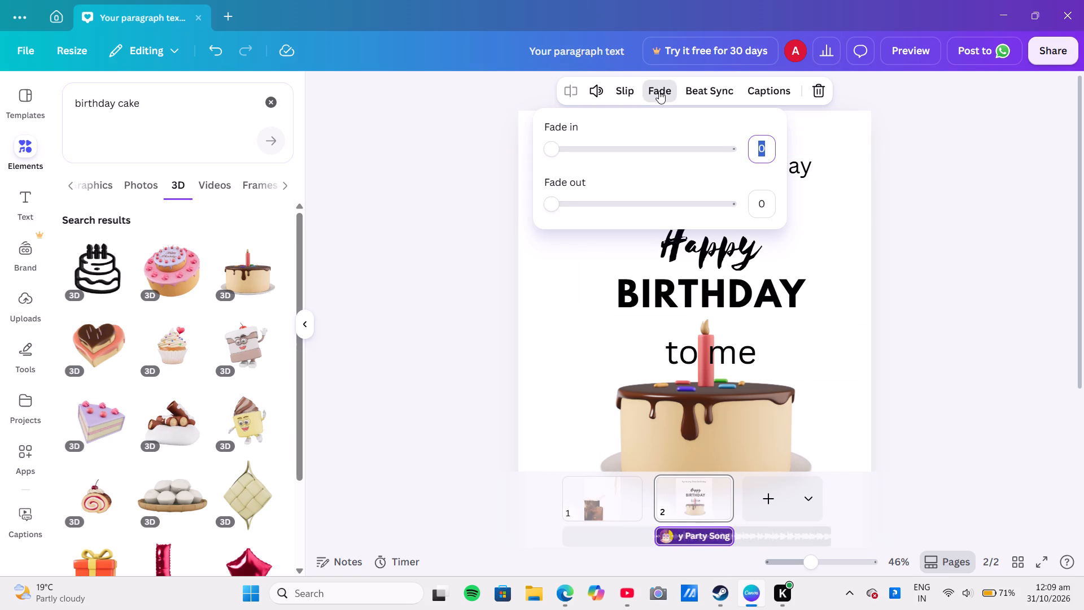
{"action": "left_click", "coordinate": [627, 97]}
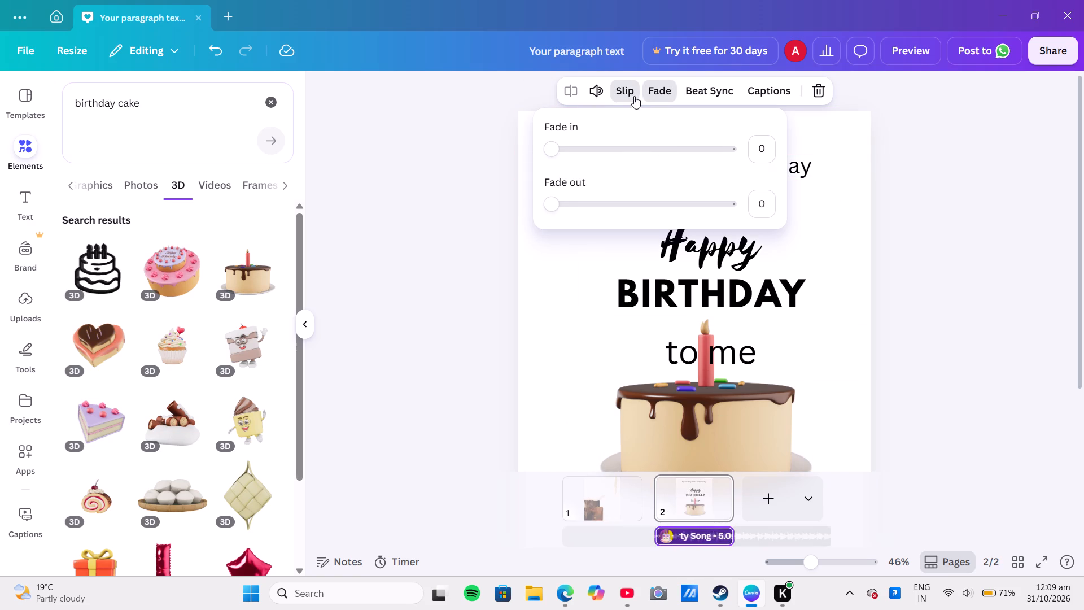
Open the birthday song's captions, choose the Momentum style and change its orange colour to purple.
{"action": "left_click", "coordinate": [764, 84]}
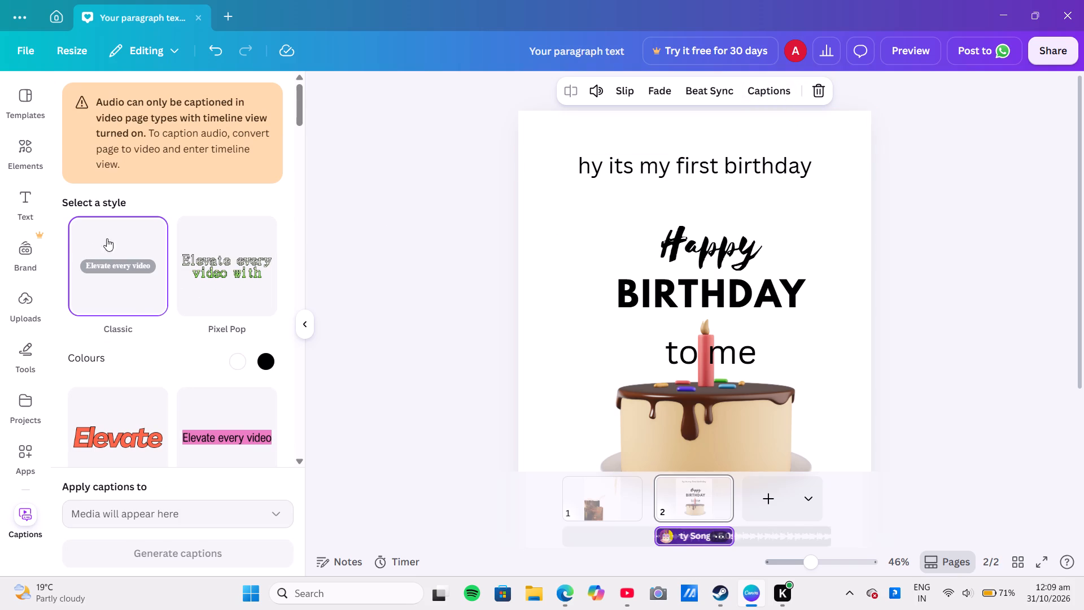
{"action": "left_click", "coordinate": [130, 393]}
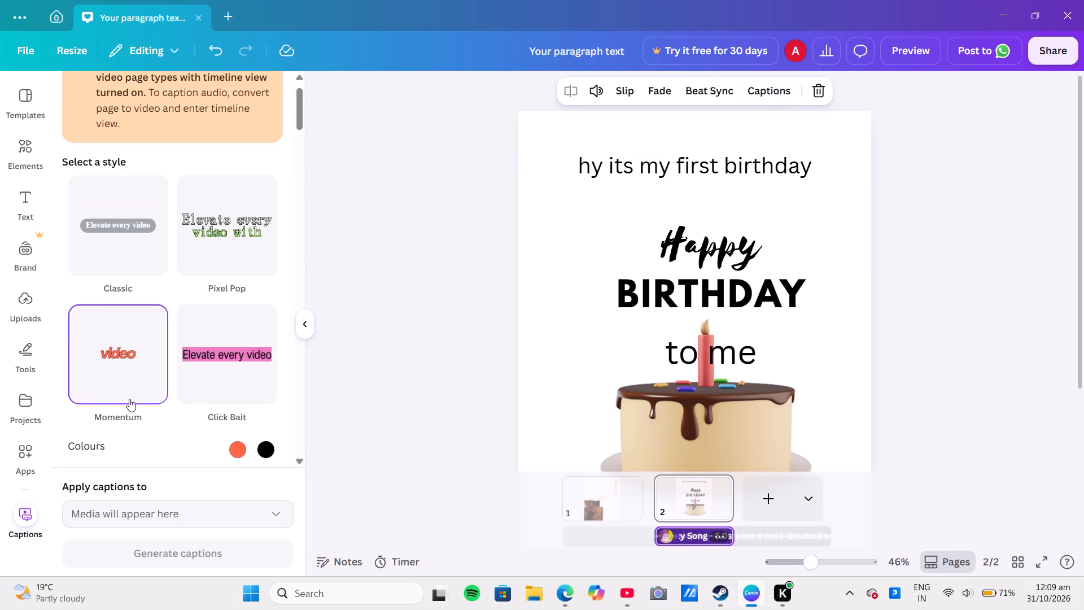
{"action": "left_click", "coordinate": [233, 450]}
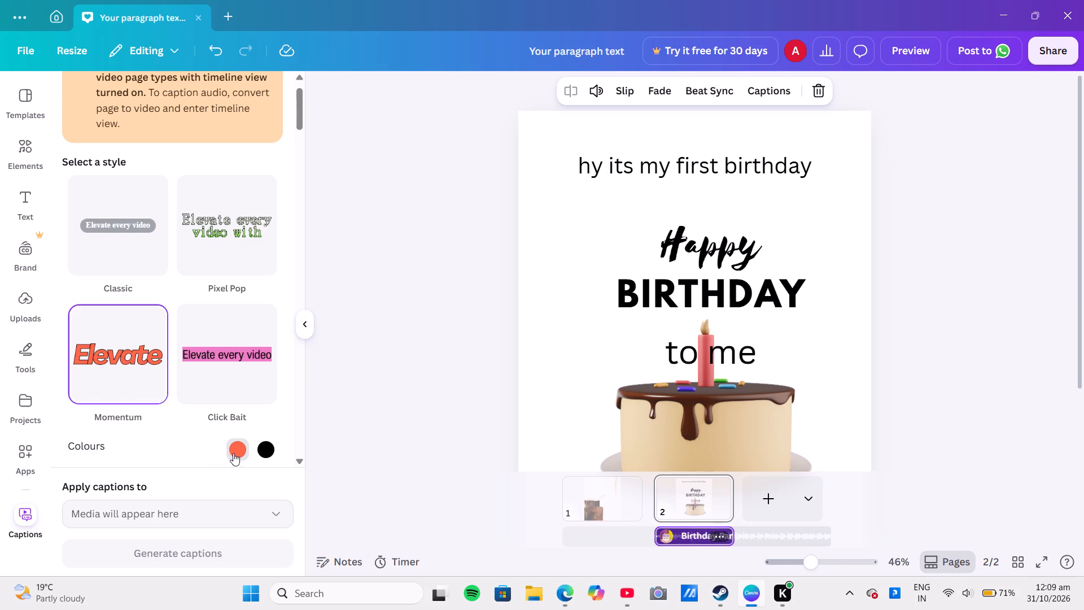
{"action": "scroll", "coordinate": [209, 513], "scroll_direction": "down", "scroll_amount": 1}
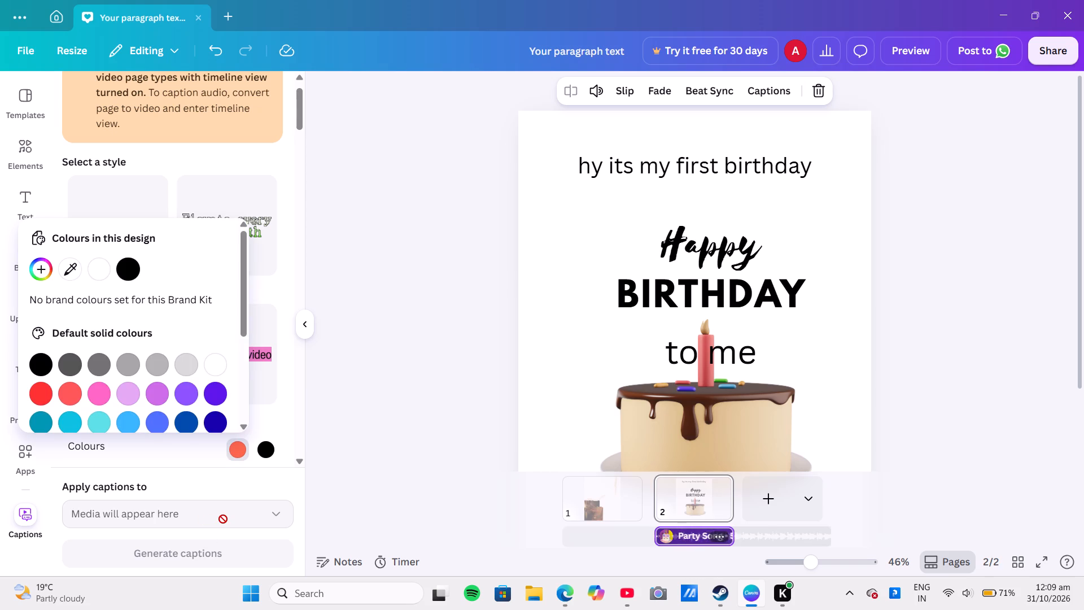
{"action": "left_click", "coordinate": [223, 519]}
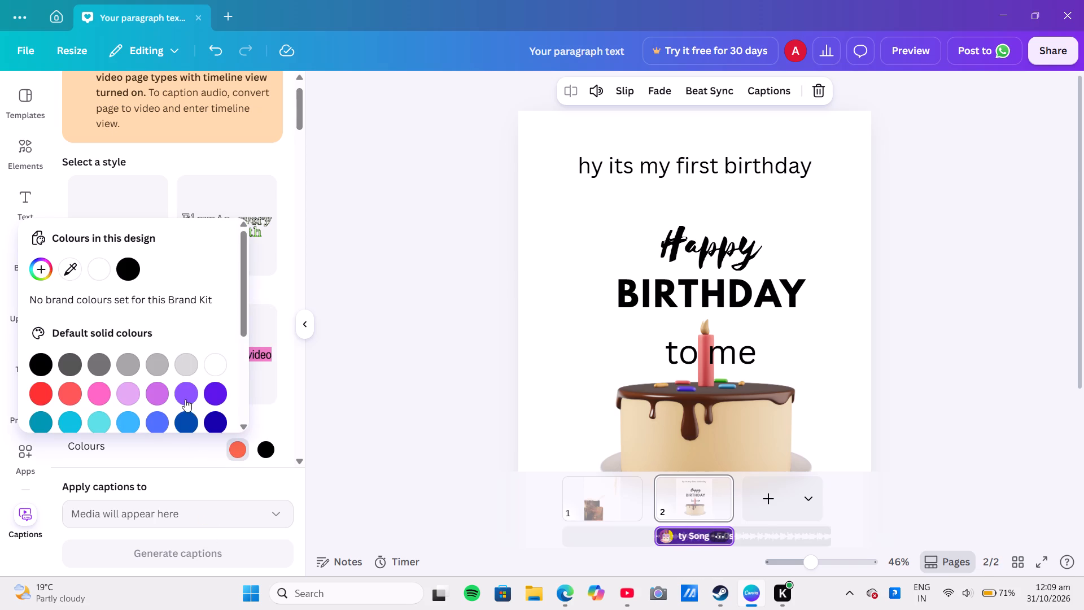
{"action": "left_click", "coordinate": [185, 399]}
{"action": "left_click", "coordinate": [302, 407]}
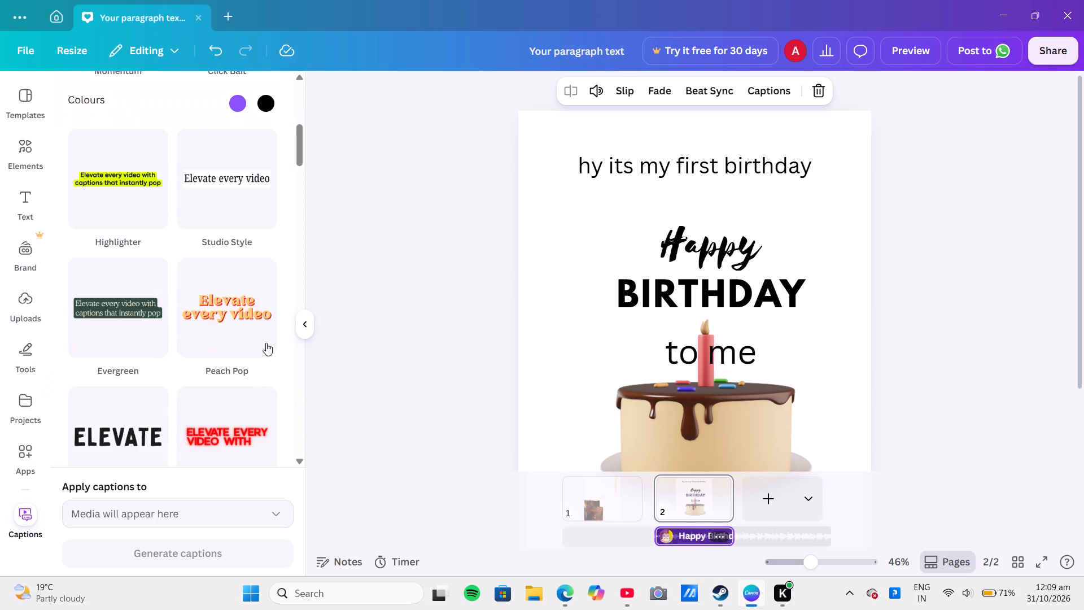
Look through the remaining caption styles down to Arcade, trying Clean Cut and checking which media the captions can be applied to.
{"action": "scroll", "coordinate": [181, 304], "scroll_direction": "down", "scroll_amount": 5}
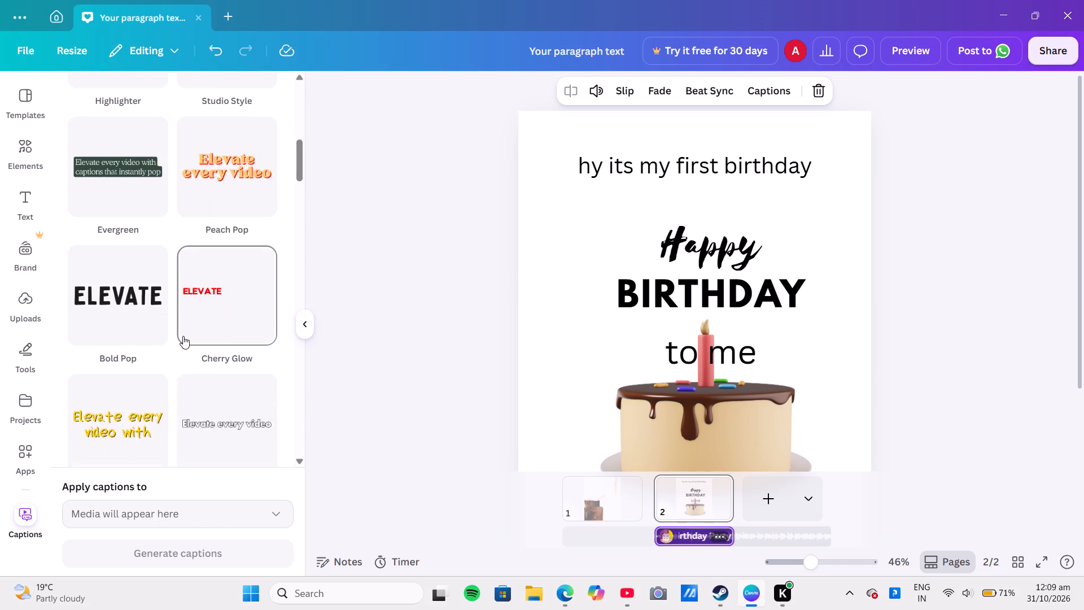
{"action": "scroll", "coordinate": [183, 336], "scroll_direction": "down", "scroll_amount": 17}
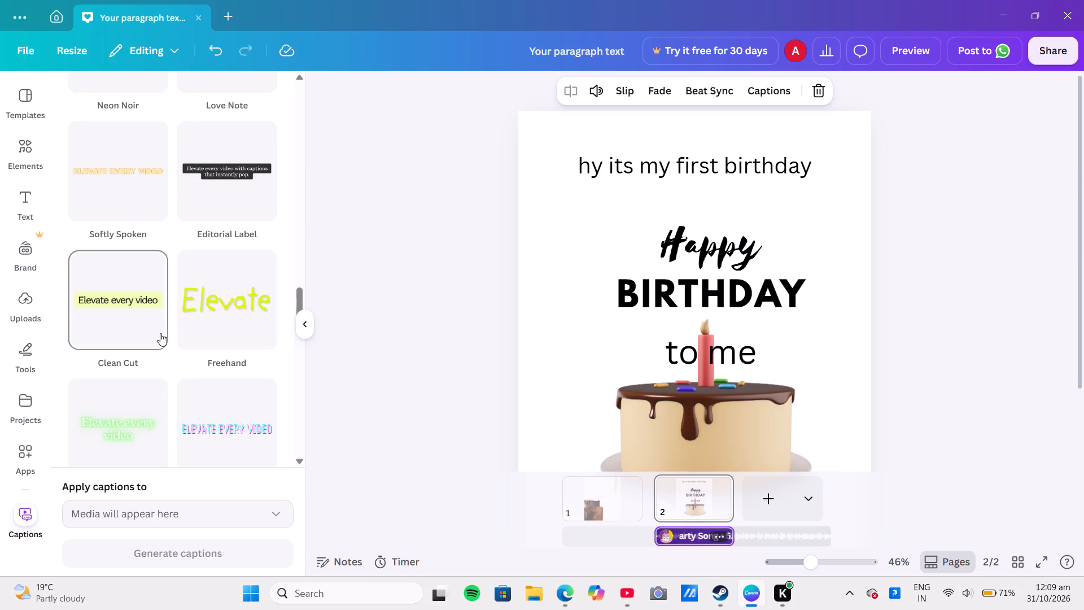
{"action": "left_click", "coordinate": [119, 324]}
{"action": "scroll", "coordinate": [142, 315], "scroll_direction": "down", "scroll_amount": 17}
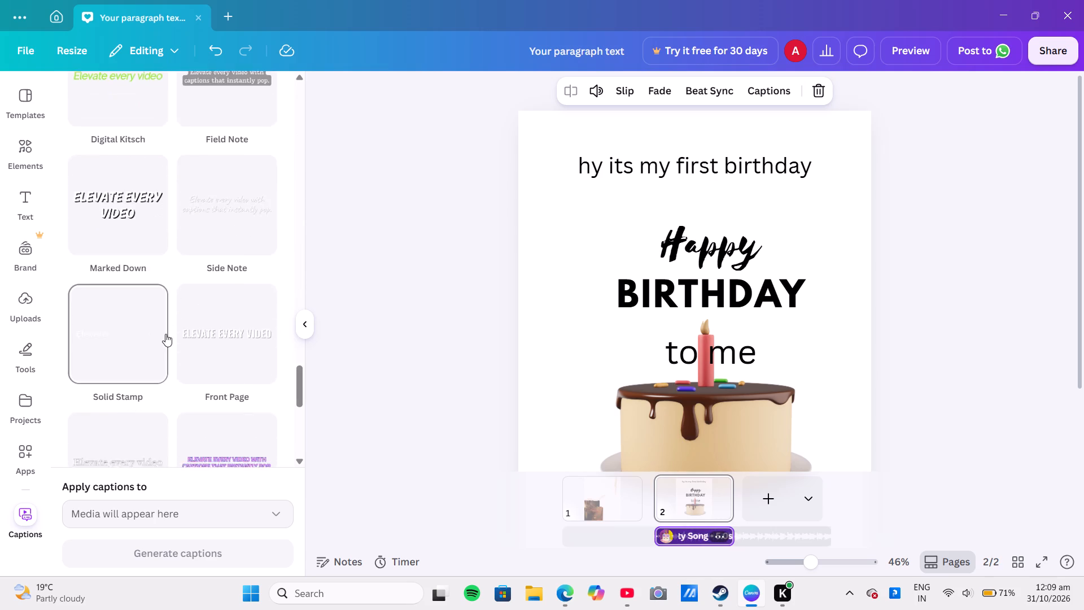
{"action": "scroll", "coordinate": [164, 343], "scroll_direction": "down", "scroll_amount": 12}
{"action": "scroll", "coordinate": [161, 394], "scroll_direction": "down", "scroll_amount": 5}
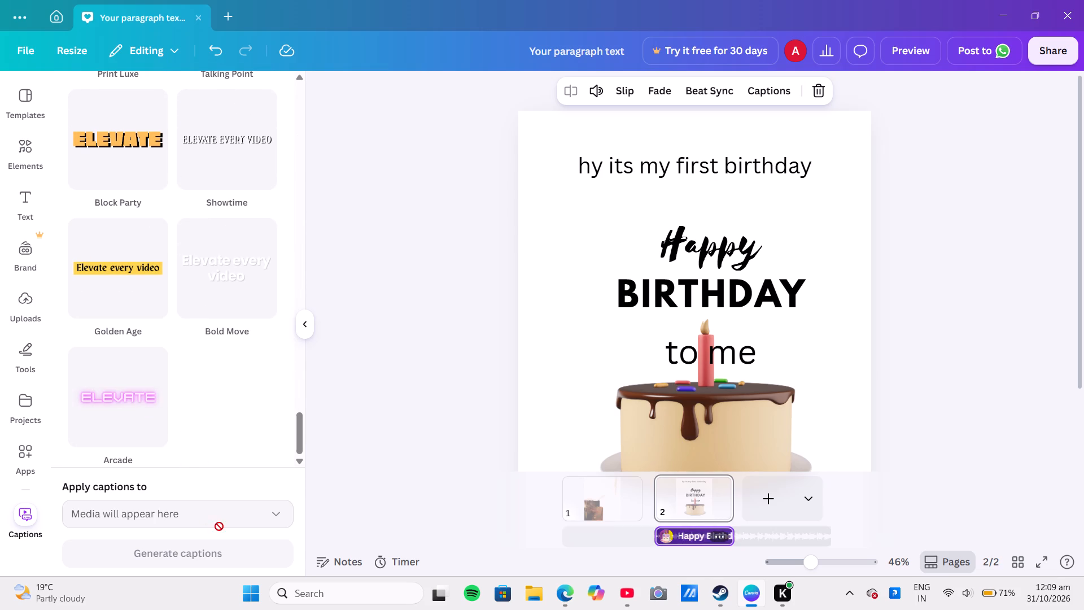
{"action": "left_click", "coordinate": [230, 507]}
{"action": "scroll", "coordinate": [206, 501], "scroll_direction": "up", "scroll_amount": 2}
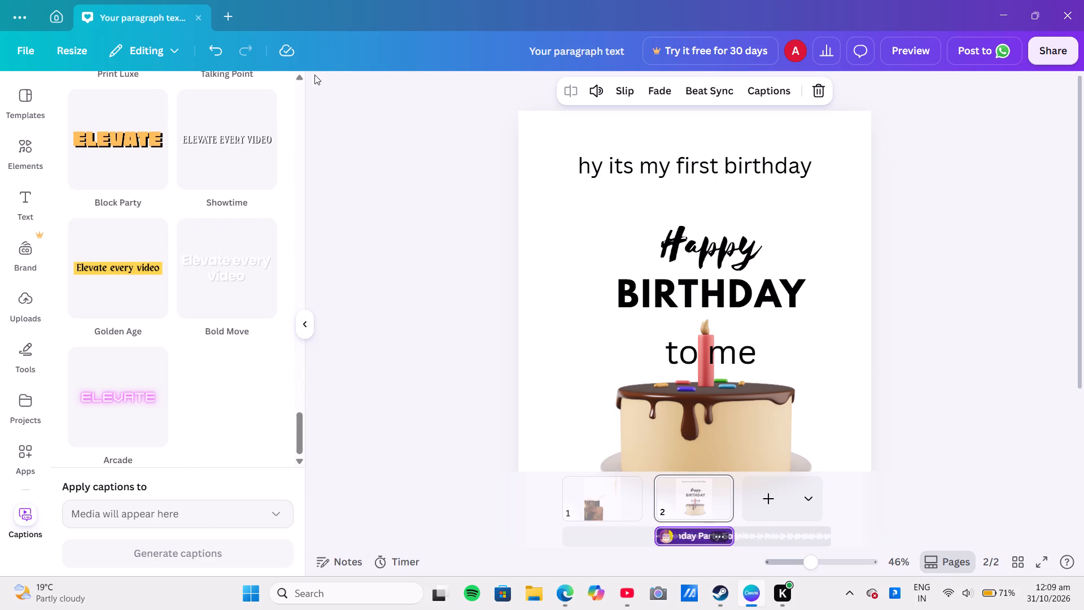
{"action": "left_click", "coordinate": [302, 76]}
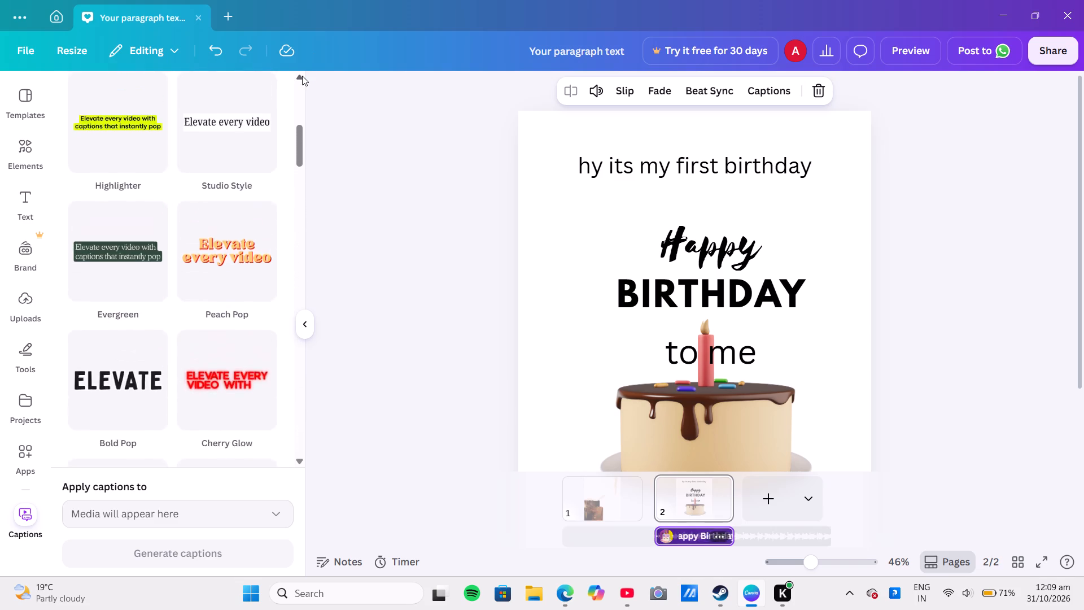
{"action": "left_click_drag", "start_coordinate": [223, 93], "coordinate": [203, 101]}
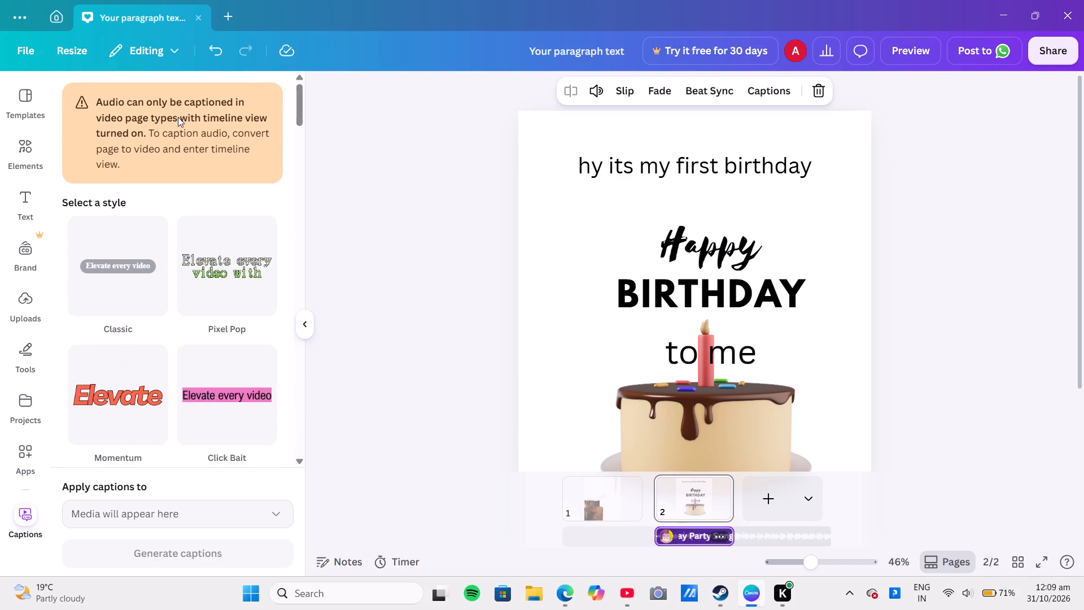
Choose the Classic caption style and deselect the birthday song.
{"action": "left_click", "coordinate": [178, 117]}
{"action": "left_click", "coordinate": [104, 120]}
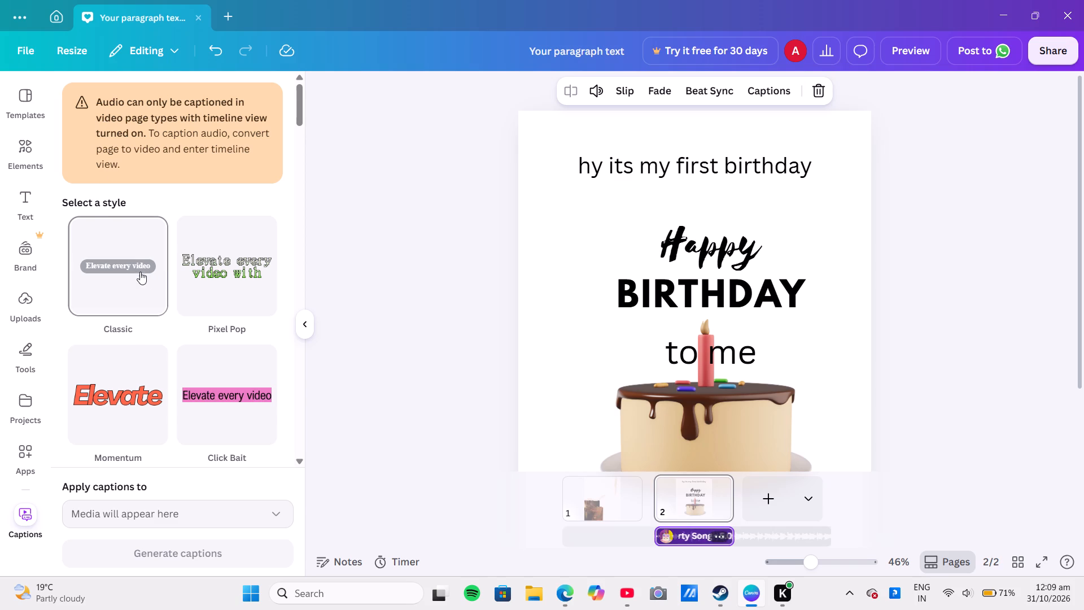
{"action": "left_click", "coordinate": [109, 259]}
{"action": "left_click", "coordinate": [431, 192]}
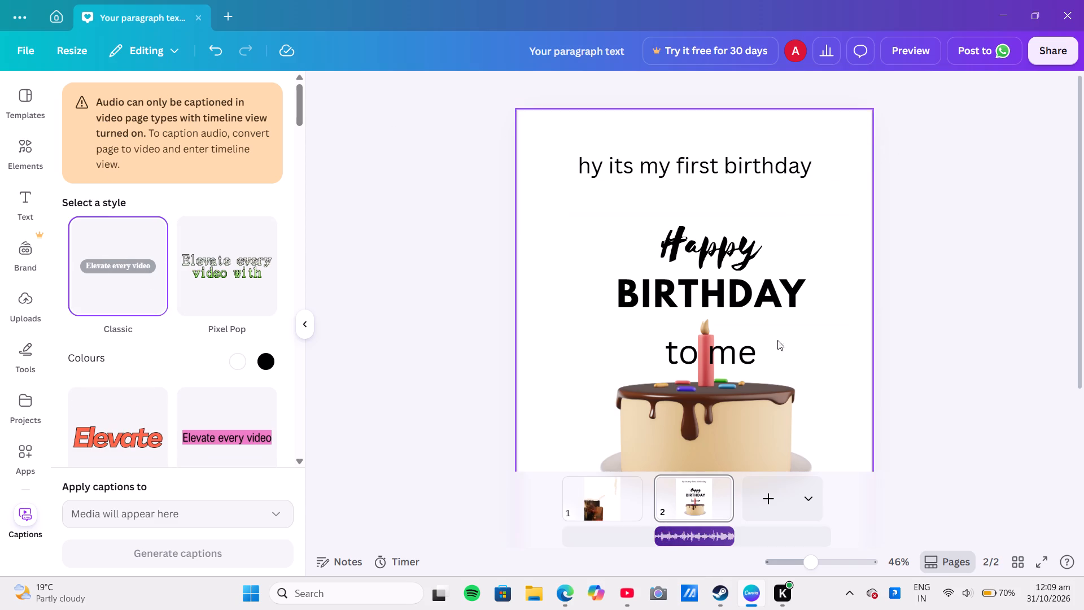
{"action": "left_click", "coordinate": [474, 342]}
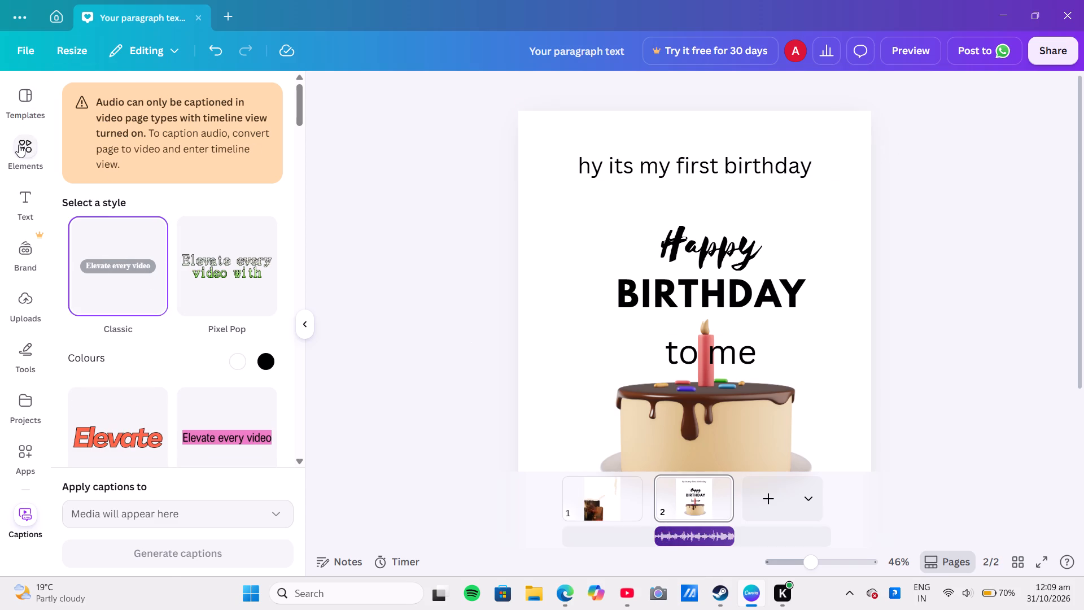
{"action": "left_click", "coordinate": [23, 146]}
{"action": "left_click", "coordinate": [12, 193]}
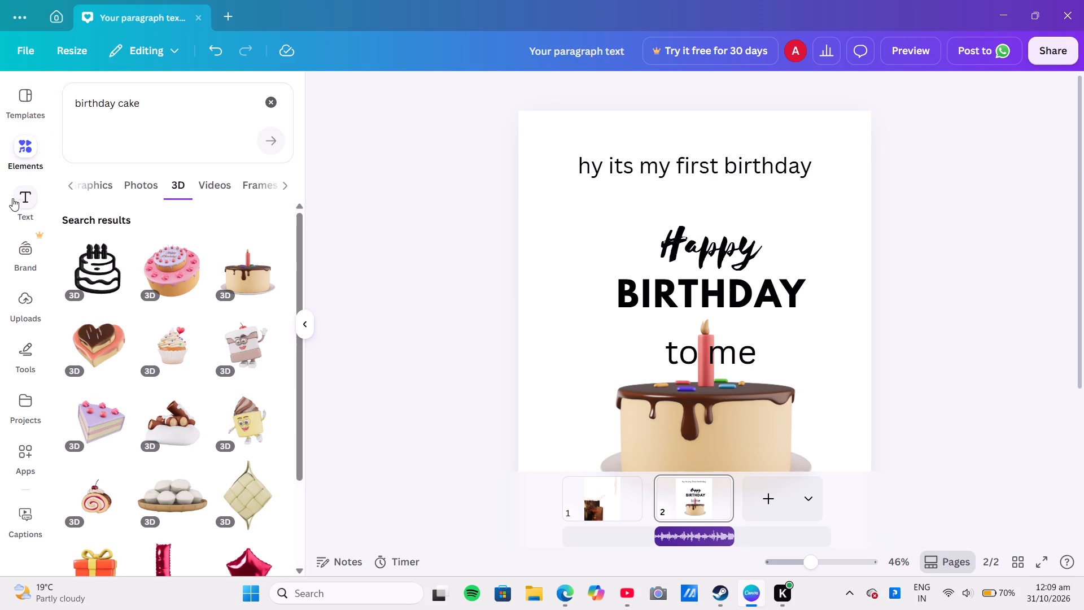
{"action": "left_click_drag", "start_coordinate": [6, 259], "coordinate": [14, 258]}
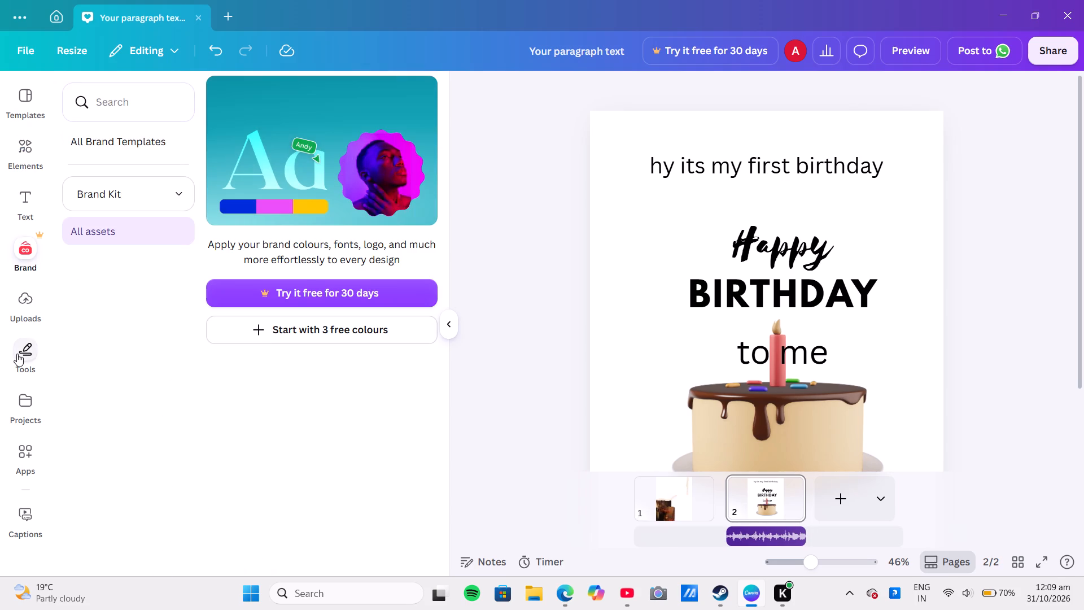
Open the signature tool to create a signature for page 2.
{"action": "left_click", "coordinate": [19, 355]}
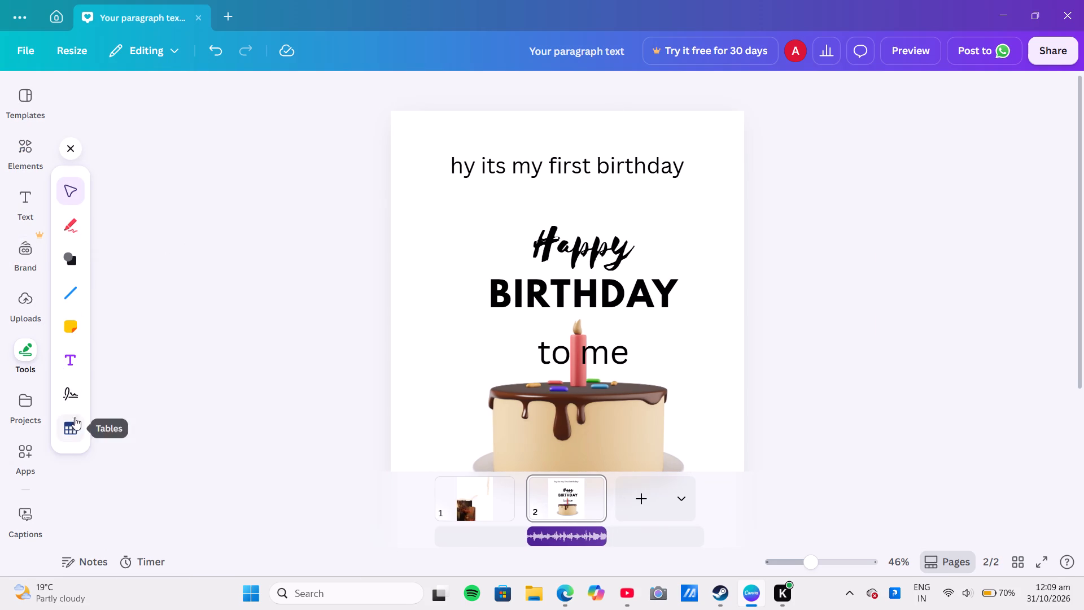
{"action": "left_click", "coordinate": [68, 399]}
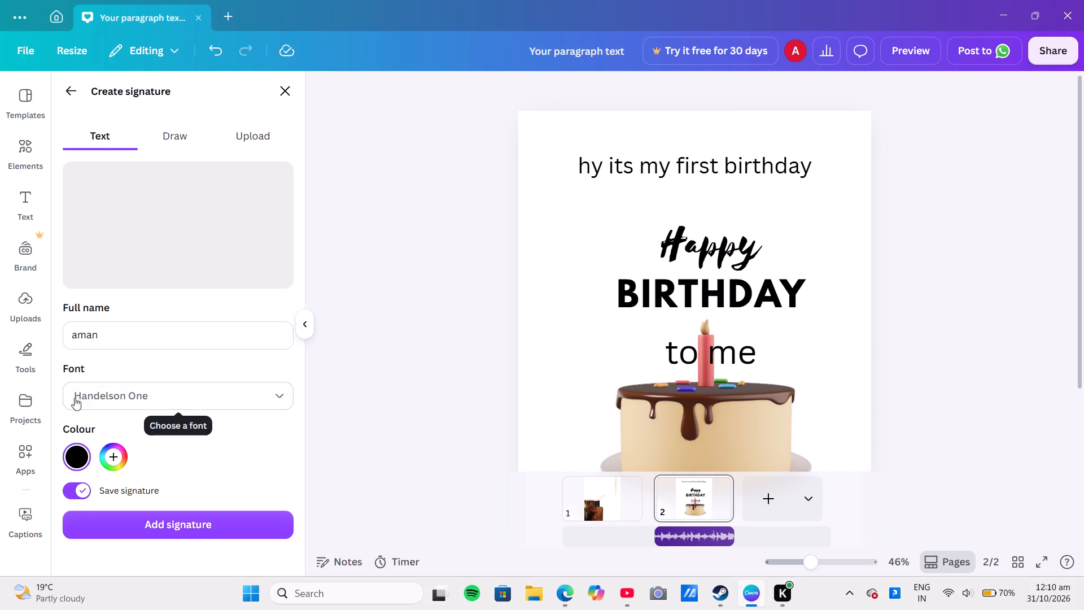
{"action": "left_click", "coordinate": [107, 228]}
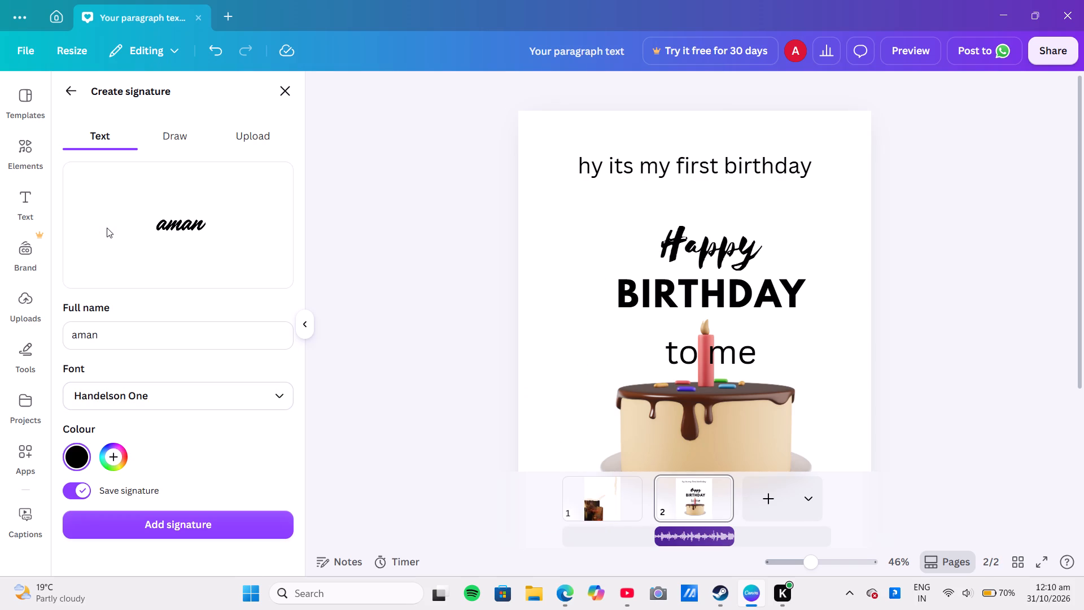
{"action": "left_click", "coordinate": [146, 258]}
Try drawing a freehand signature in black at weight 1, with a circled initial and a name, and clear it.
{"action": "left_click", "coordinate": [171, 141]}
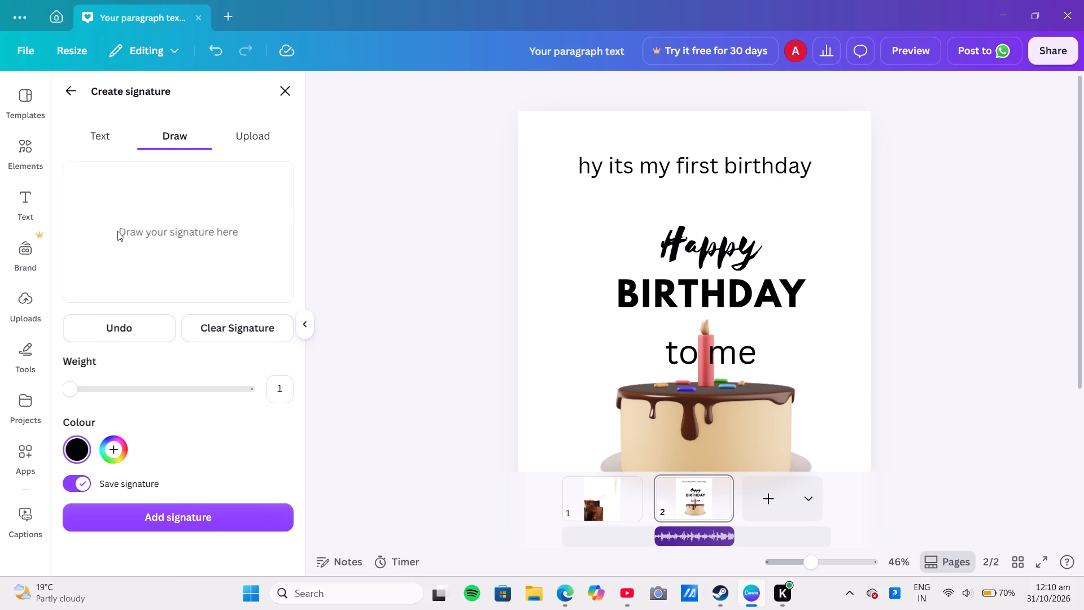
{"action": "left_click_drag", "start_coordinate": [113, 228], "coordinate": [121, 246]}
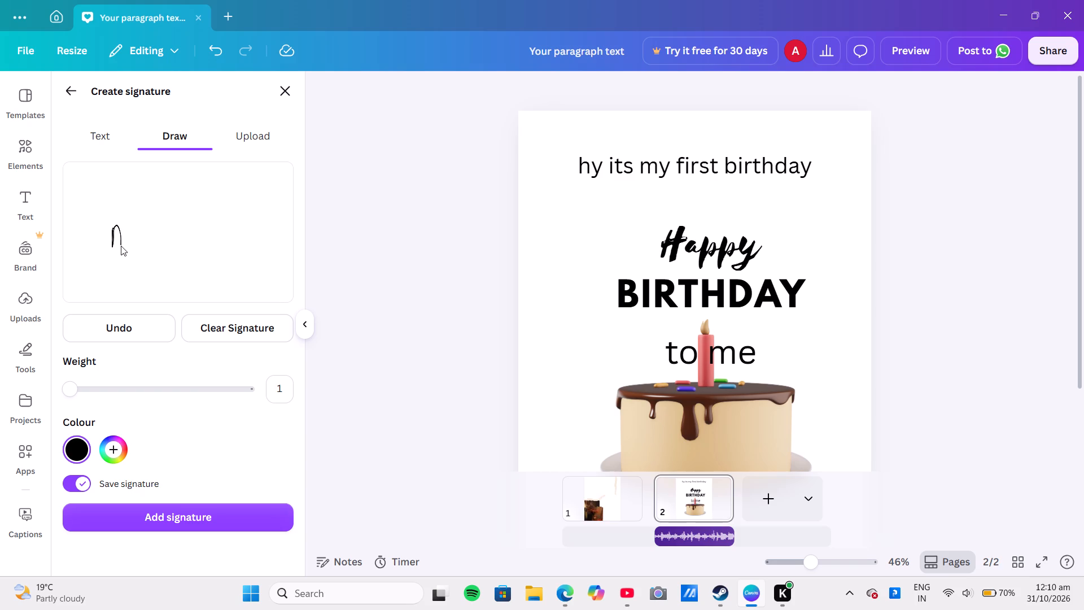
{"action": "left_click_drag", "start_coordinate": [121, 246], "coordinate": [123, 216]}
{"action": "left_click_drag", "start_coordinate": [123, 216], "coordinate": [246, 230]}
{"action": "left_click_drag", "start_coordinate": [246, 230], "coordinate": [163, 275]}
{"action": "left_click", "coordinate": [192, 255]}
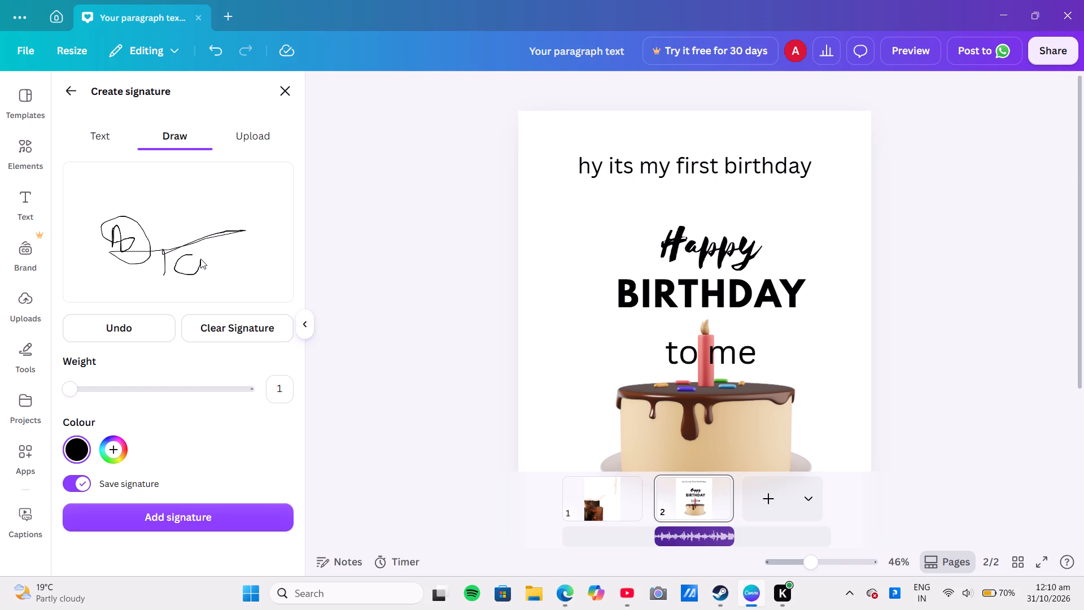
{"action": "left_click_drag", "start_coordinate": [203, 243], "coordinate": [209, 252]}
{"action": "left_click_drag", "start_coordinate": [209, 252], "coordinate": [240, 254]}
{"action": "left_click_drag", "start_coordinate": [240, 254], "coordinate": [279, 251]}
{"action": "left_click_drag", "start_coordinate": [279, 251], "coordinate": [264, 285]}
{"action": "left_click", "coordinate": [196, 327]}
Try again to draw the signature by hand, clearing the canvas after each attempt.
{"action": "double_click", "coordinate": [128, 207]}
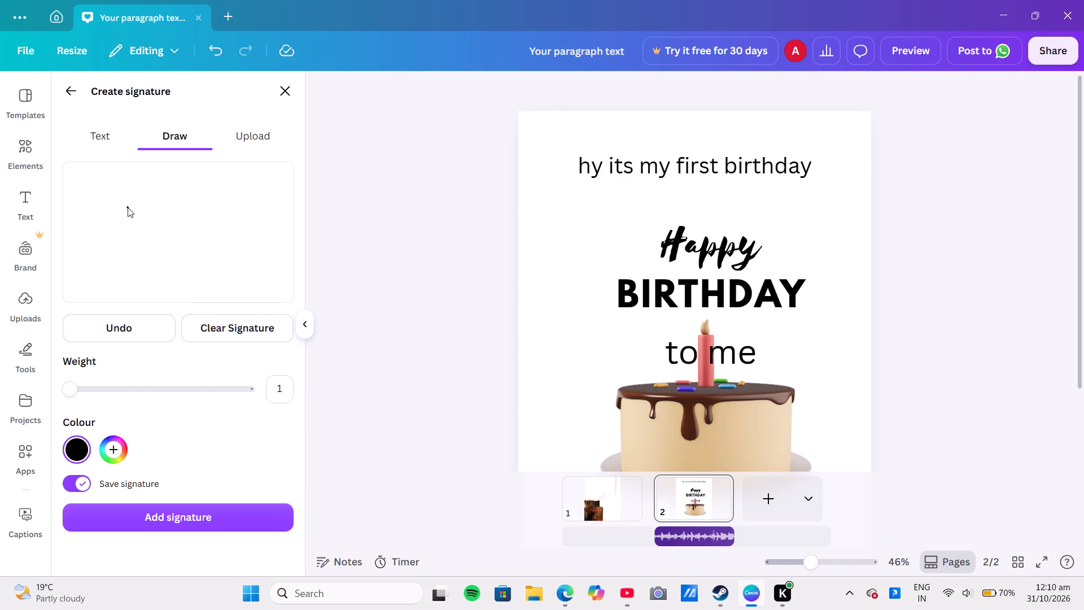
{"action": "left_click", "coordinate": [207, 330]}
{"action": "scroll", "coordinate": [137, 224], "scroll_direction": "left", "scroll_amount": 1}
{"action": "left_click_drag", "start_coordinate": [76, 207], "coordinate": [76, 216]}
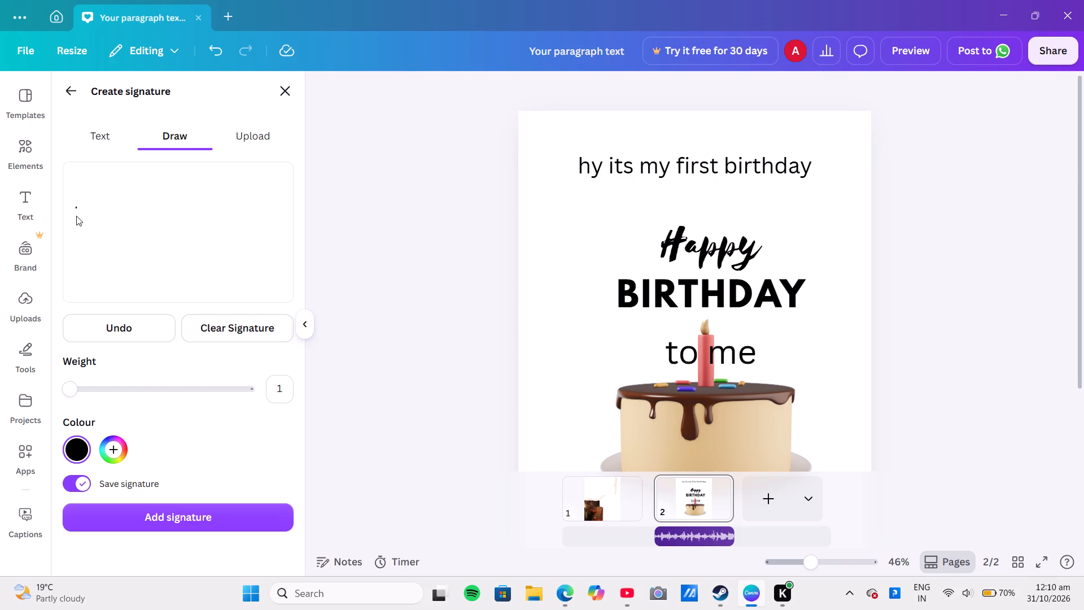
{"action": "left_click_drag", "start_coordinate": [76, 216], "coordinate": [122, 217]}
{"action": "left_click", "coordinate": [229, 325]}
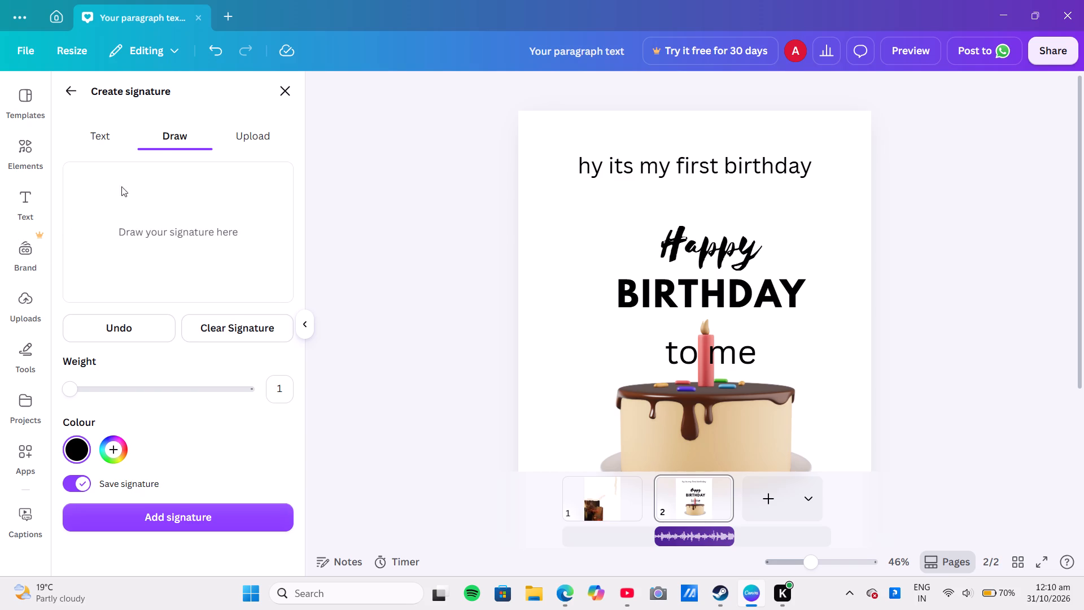
Switch to the text signature and set its font to Amsterdam Four.
{"action": "left_click", "coordinate": [102, 144]}
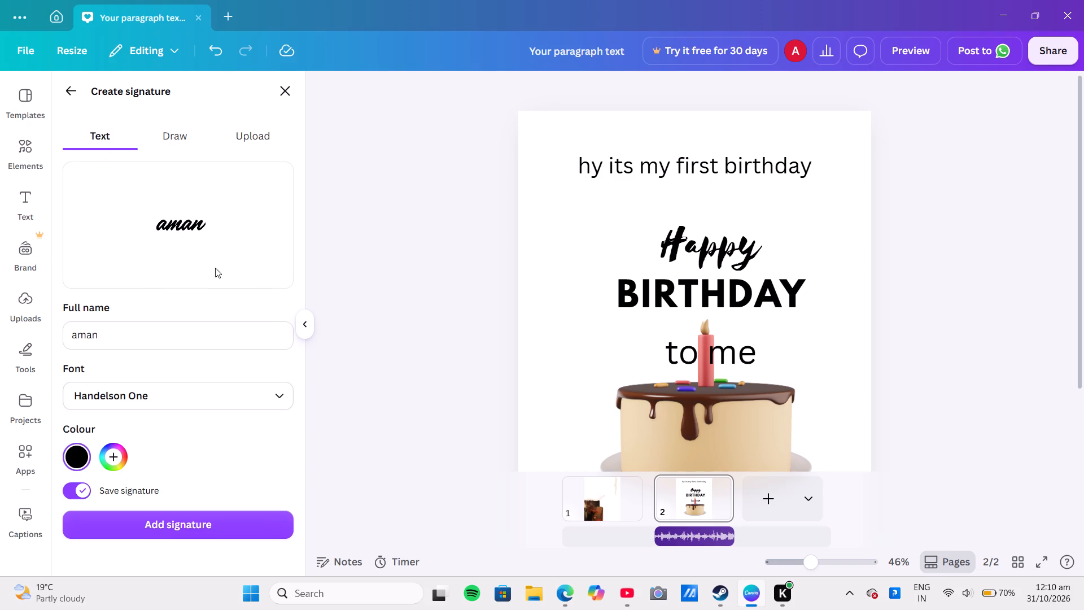
{"action": "left_click", "coordinate": [218, 398]}
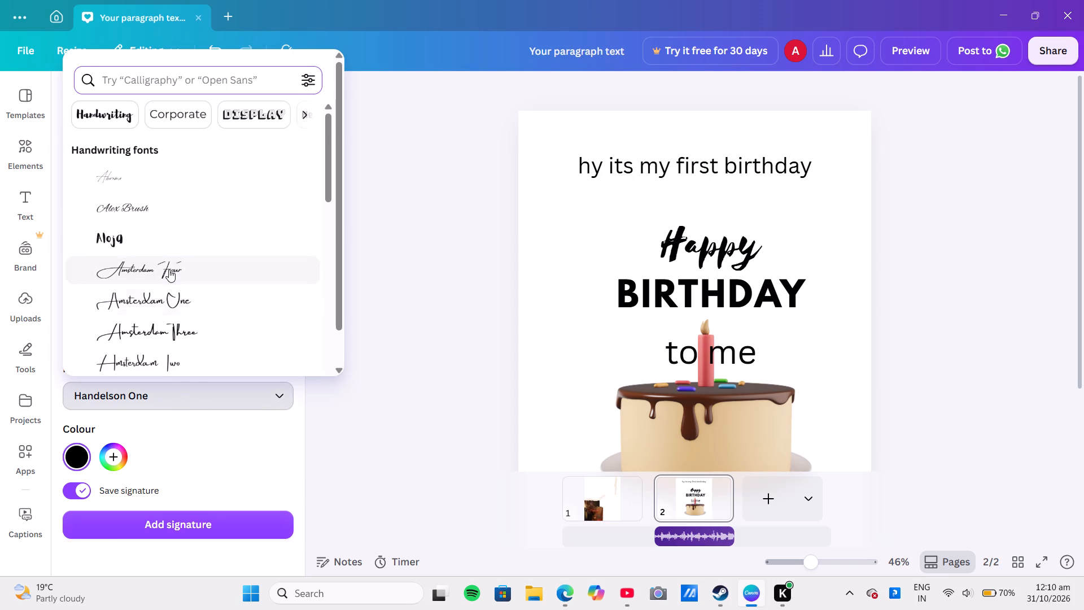
{"action": "left_click", "coordinate": [169, 269]}
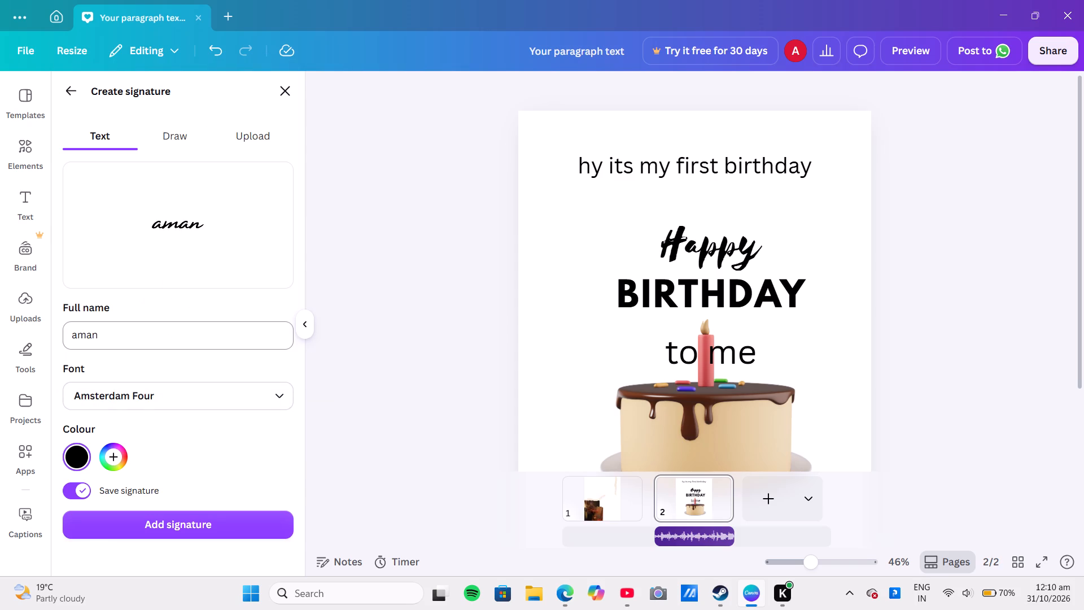
Complete the text signature's full name by adding the surname after the first name.
{"action": "left_click", "coordinate": [156, 343]}
{"action": "key", "text": "space"}
{"action": "type", "text": "tomar"}
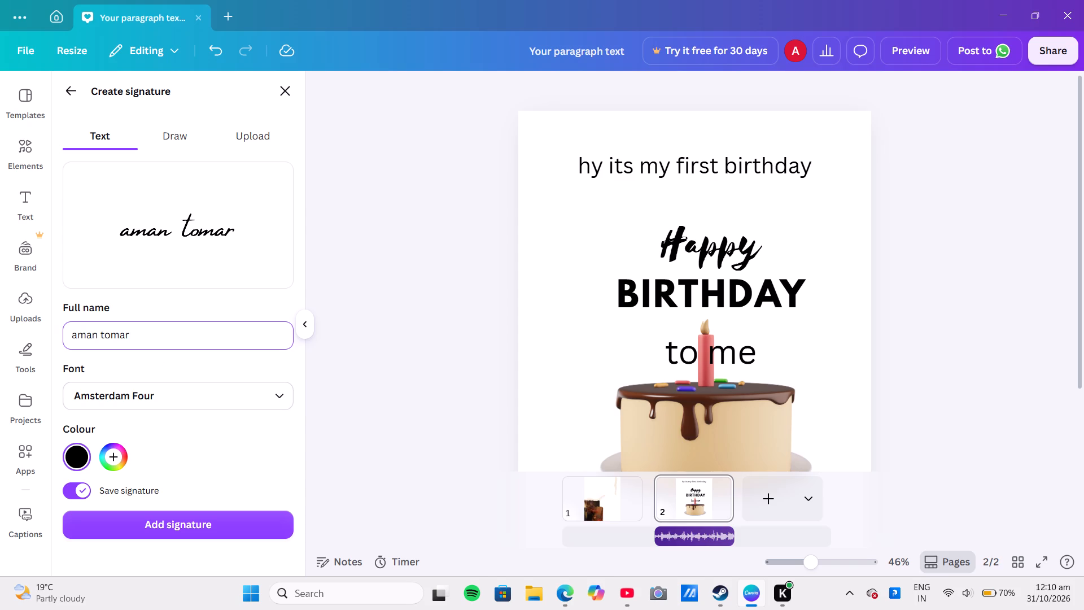
Set the signature font to Baystar Script and add the black signature to page 2.
{"action": "left_click", "coordinate": [199, 391]}
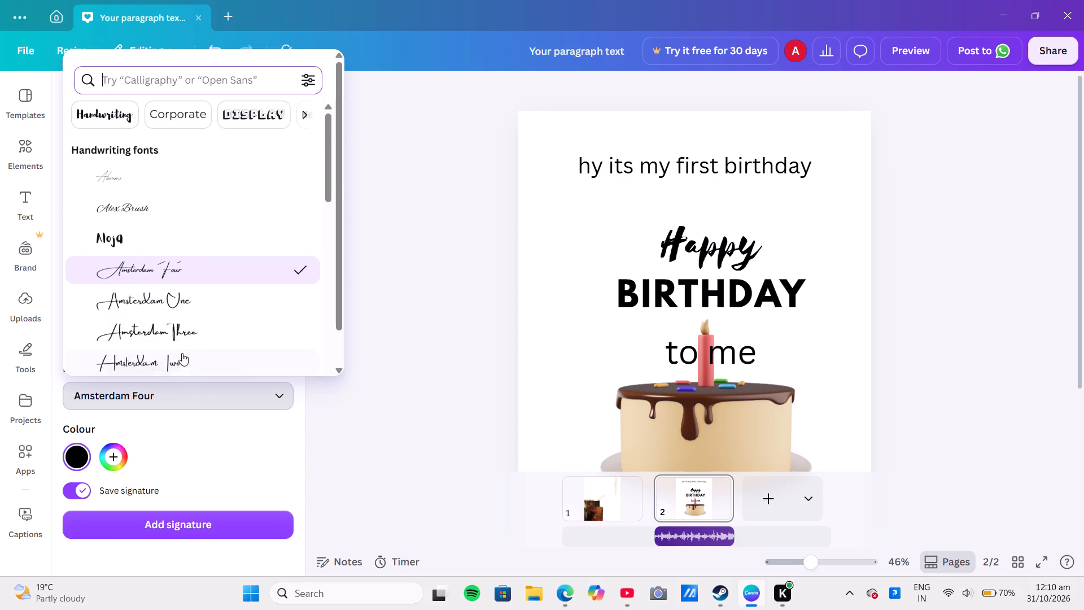
{"action": "scroll", "coordinate": [189, 277], "scroll_direction": "down", "scroll_amount": 4}
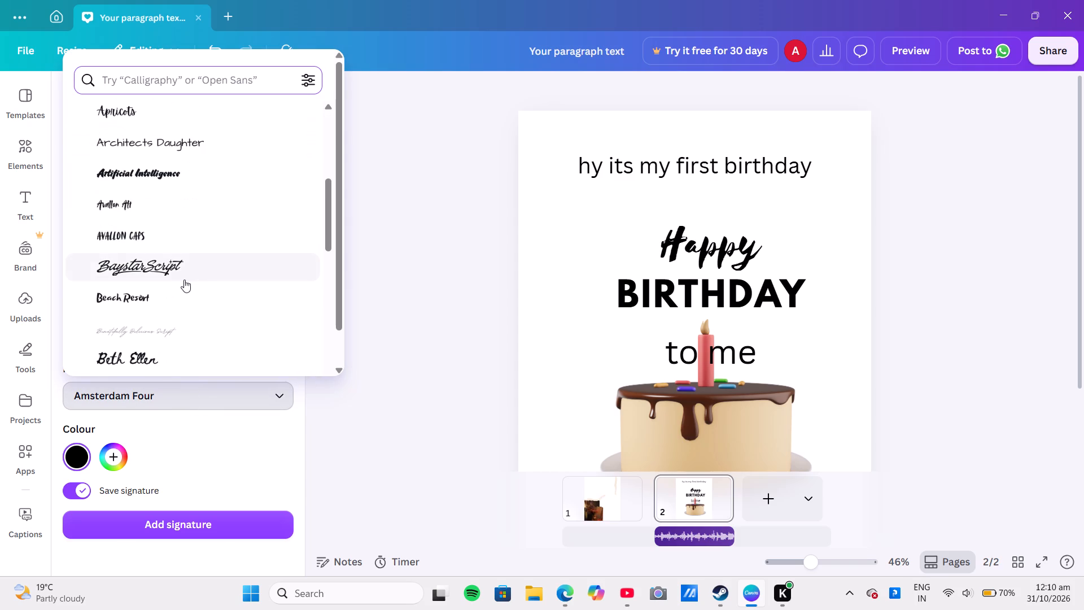
{"action": "left_click", "coordinate": [179, 264]}
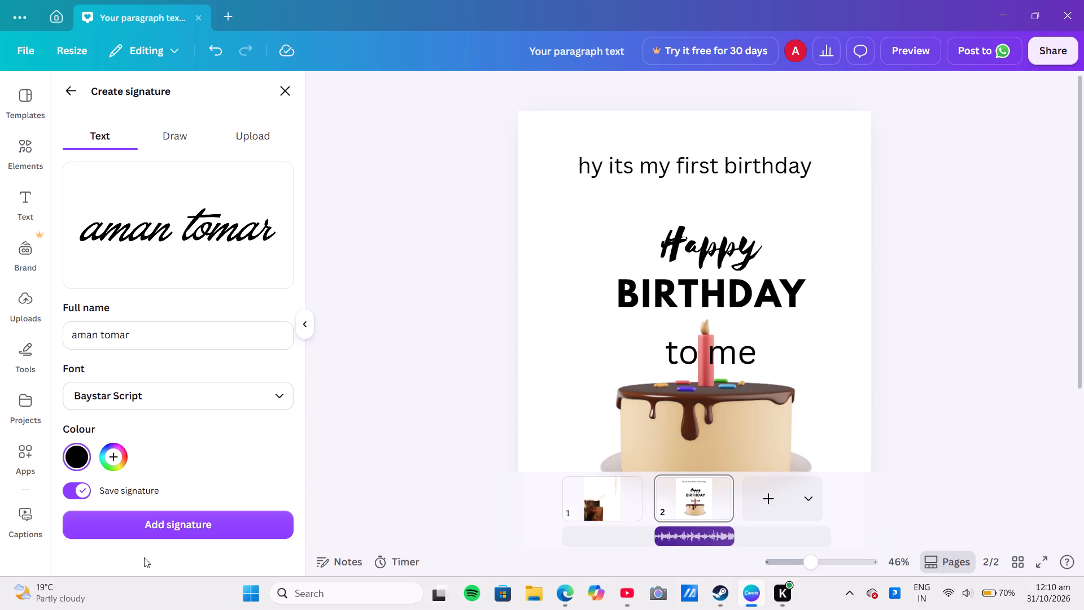
{"action": "left_click", "coordinate": [164, 524]}
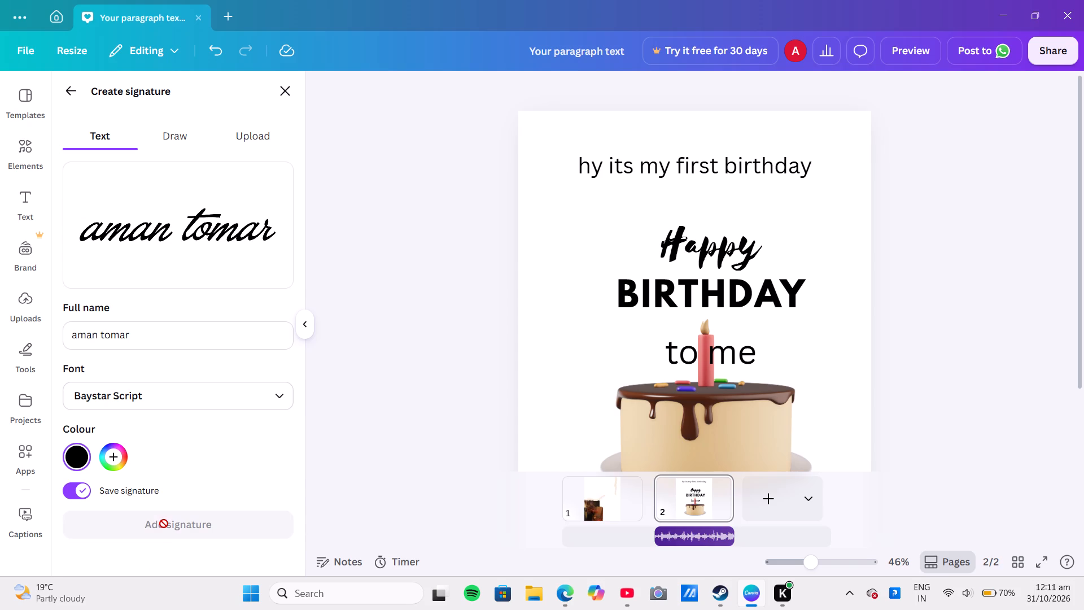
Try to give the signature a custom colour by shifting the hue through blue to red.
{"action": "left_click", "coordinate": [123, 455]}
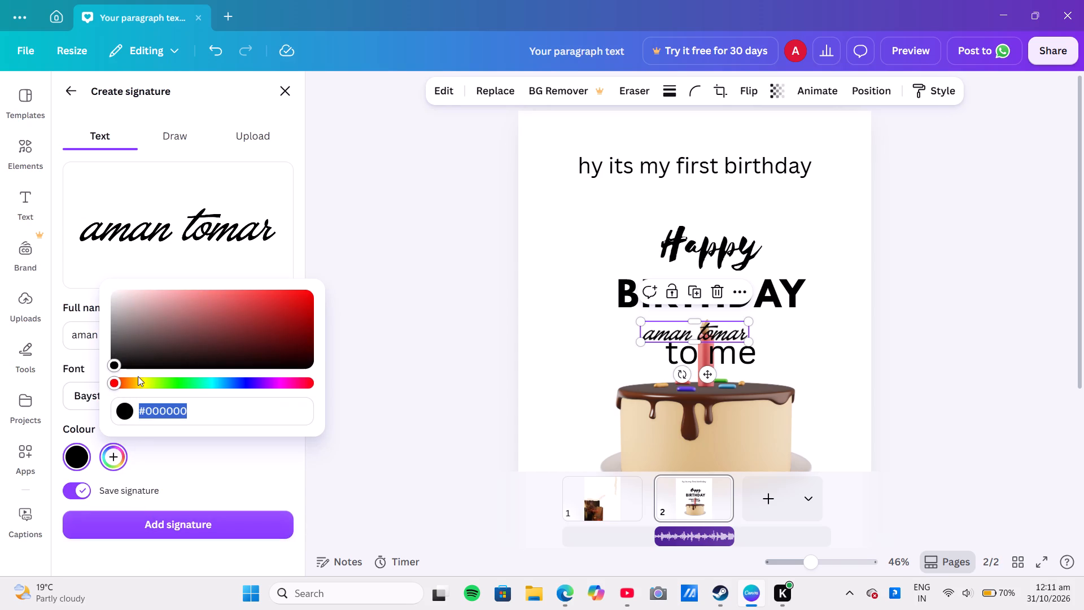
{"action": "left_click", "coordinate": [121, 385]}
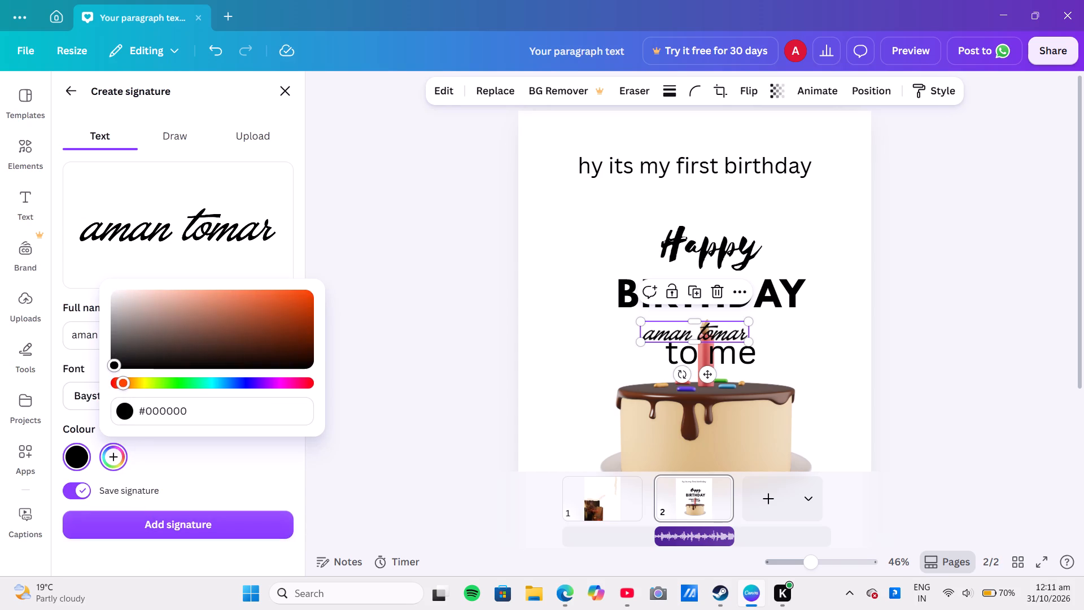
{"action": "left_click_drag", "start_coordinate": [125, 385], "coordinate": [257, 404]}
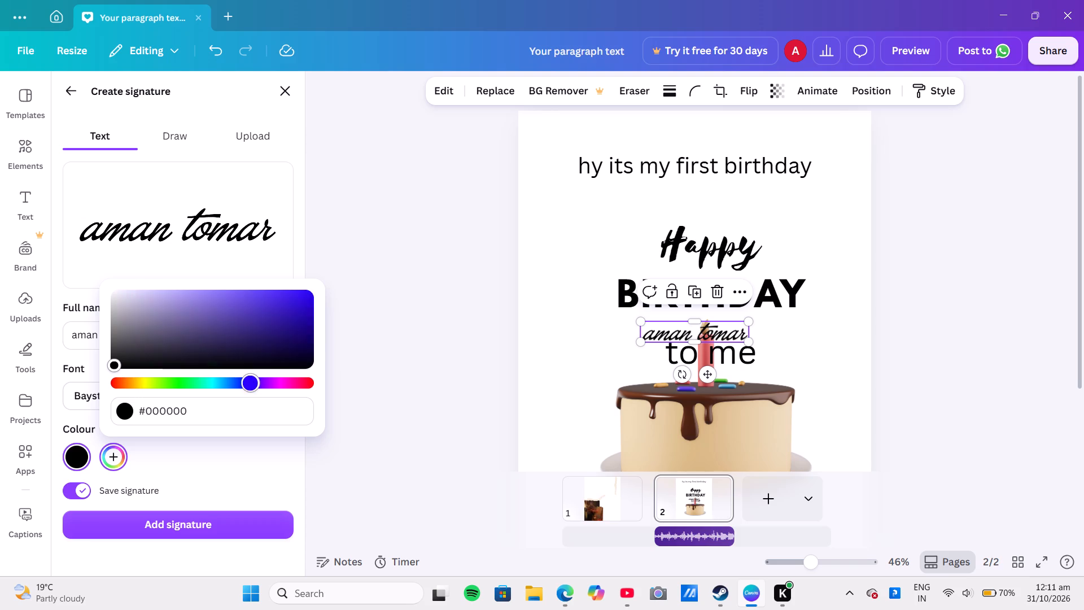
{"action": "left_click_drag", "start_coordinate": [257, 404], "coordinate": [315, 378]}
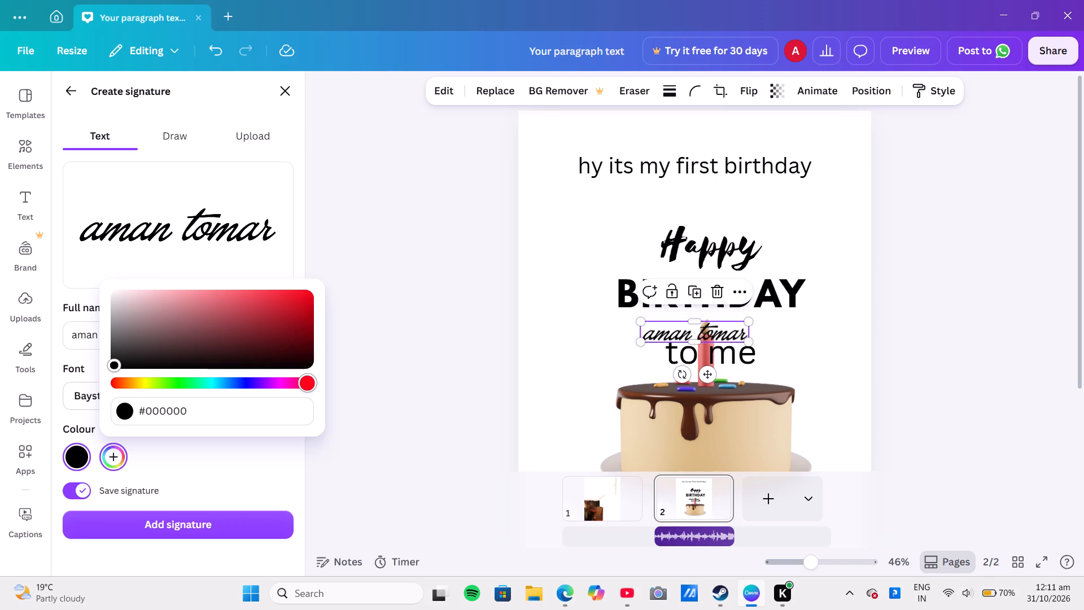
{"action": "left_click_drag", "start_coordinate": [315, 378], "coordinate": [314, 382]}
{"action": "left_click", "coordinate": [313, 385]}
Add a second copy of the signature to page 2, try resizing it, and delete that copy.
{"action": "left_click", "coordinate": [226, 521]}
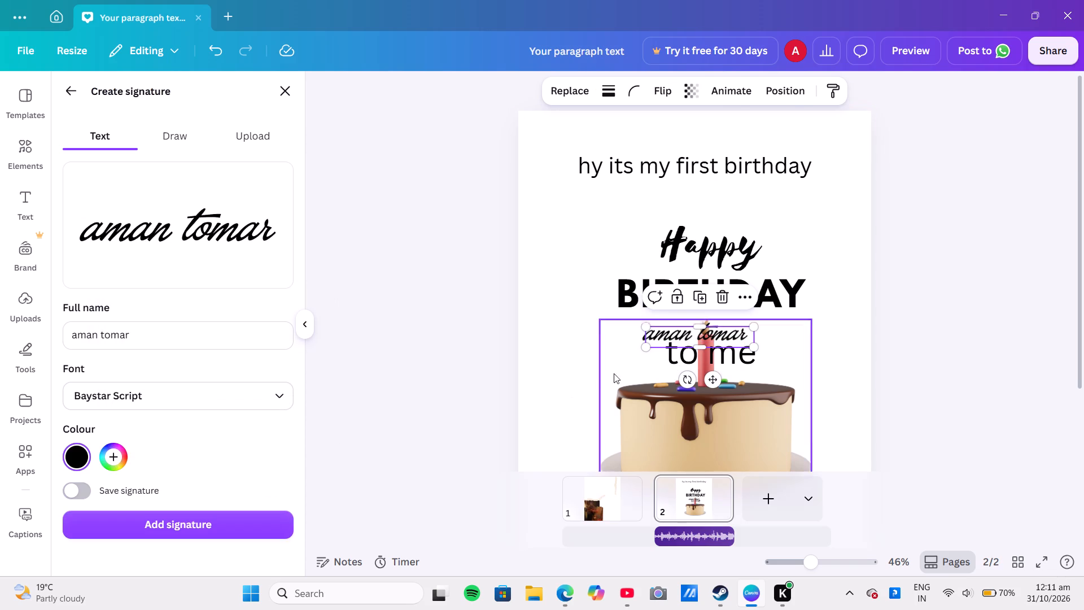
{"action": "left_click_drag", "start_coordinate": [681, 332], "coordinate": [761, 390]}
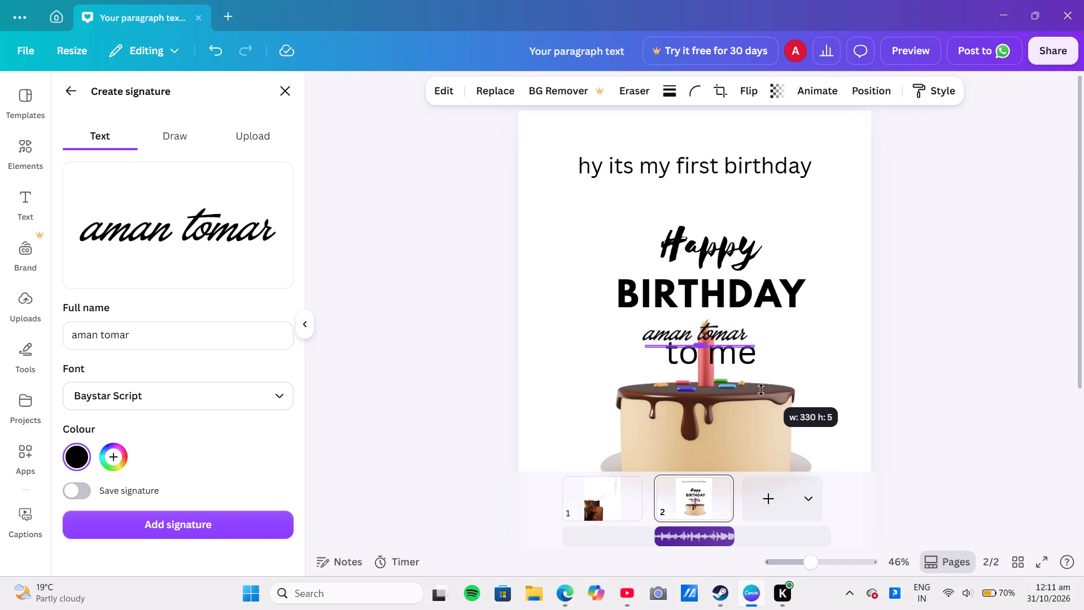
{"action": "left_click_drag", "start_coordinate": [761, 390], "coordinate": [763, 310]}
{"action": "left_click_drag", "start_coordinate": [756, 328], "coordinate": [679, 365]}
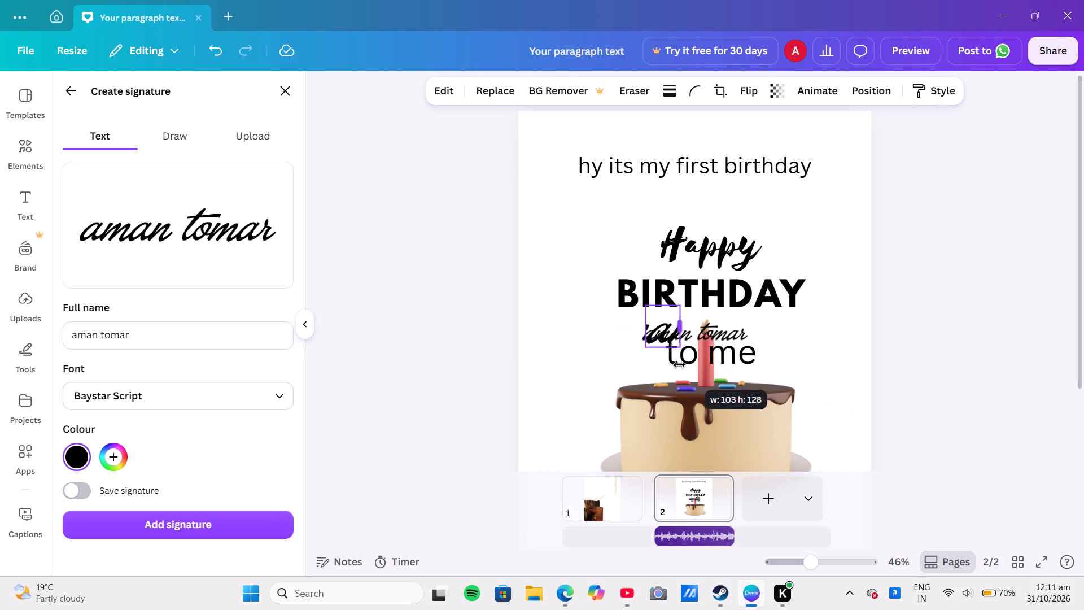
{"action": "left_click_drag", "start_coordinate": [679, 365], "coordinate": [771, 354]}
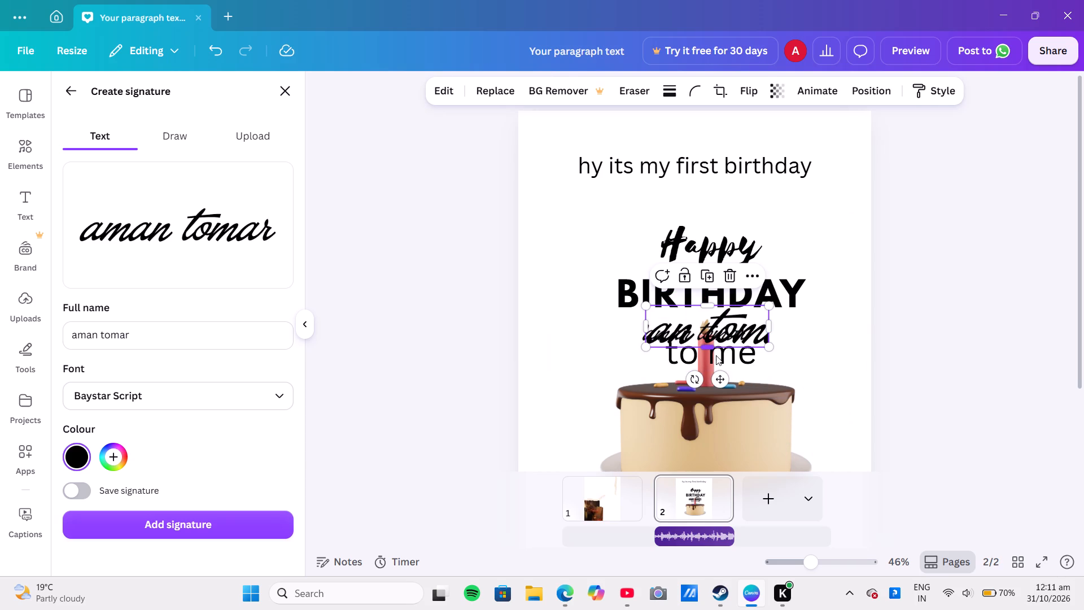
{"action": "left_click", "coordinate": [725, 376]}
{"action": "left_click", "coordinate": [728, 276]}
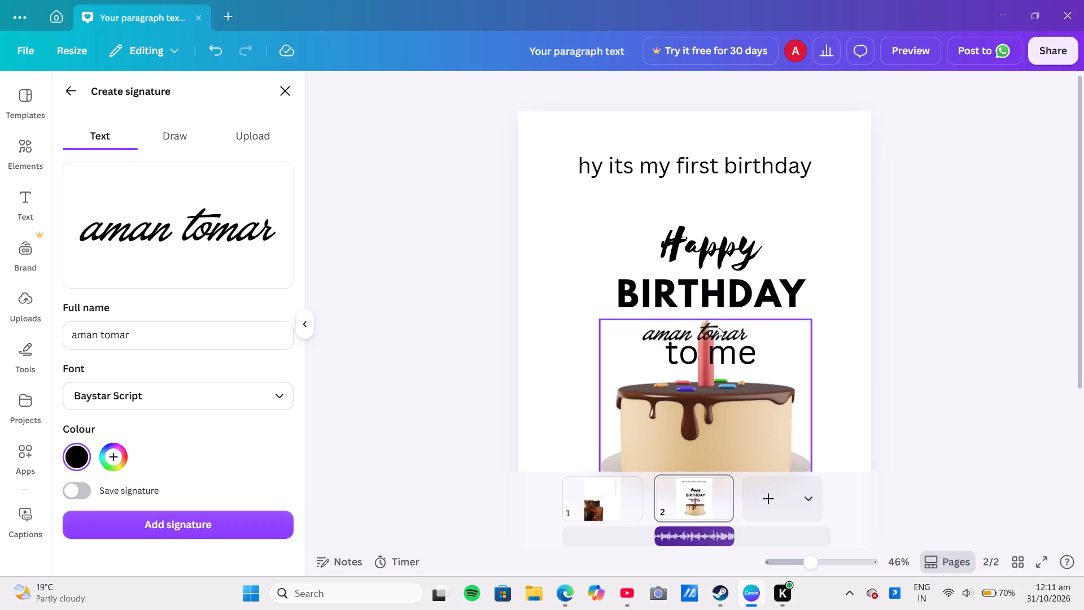
Enlarge the remaining signature and place it in the page's bottom-right corner, below the cake, then deselect it.
{"action": "left_click_drag", "start_coordinate": [719, 328], "coordinate": [651, 422]}
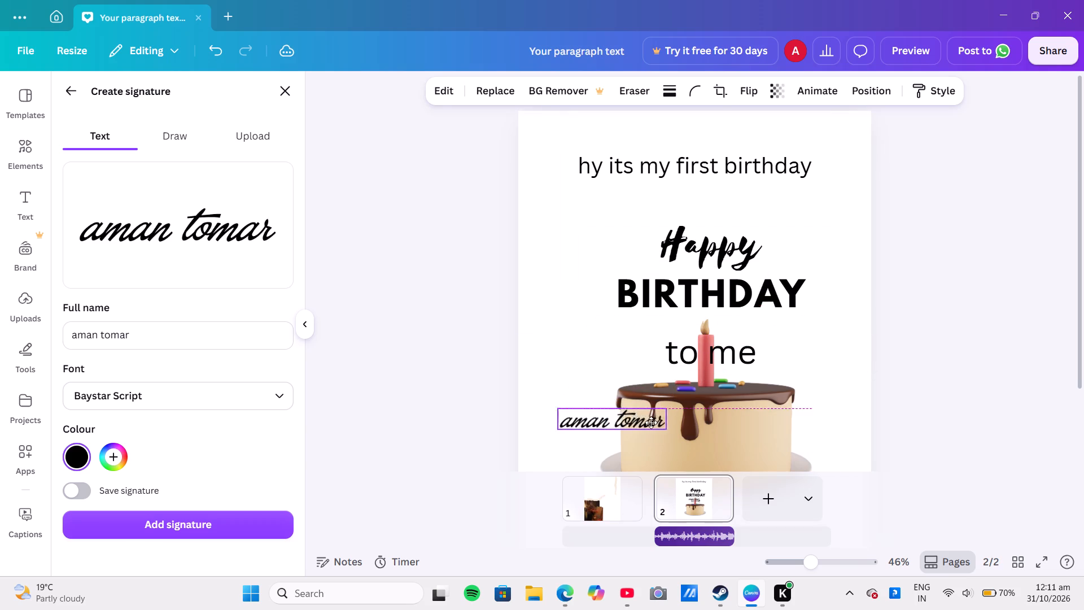
{"action": "left_click_drag", "start_coordinate": [651, 422], "coordinate": [803, 420]}
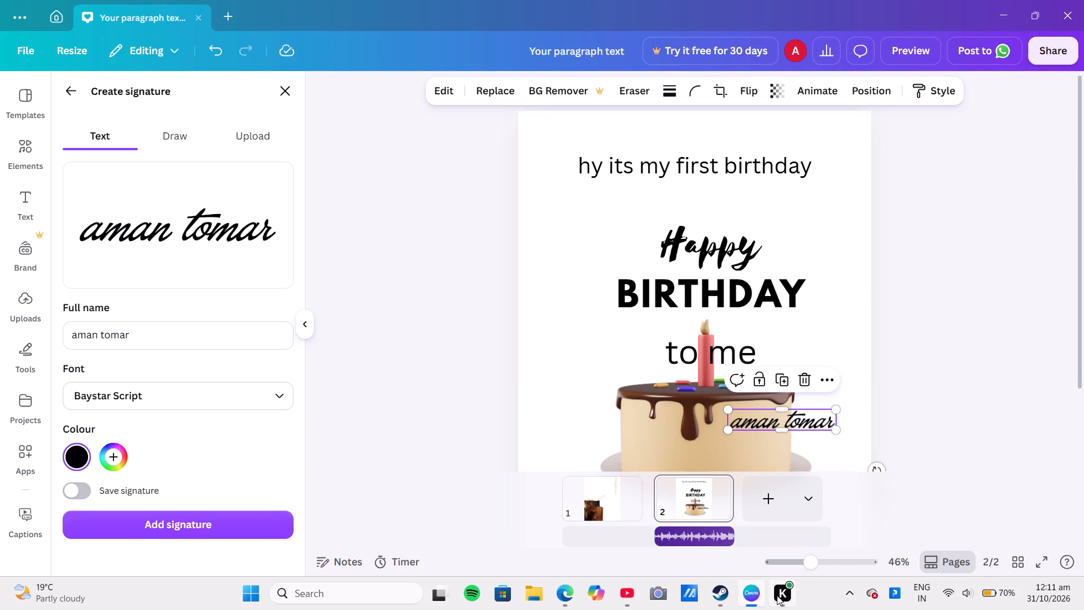
{"action": "left_click", "coordinate": [795, 563]}
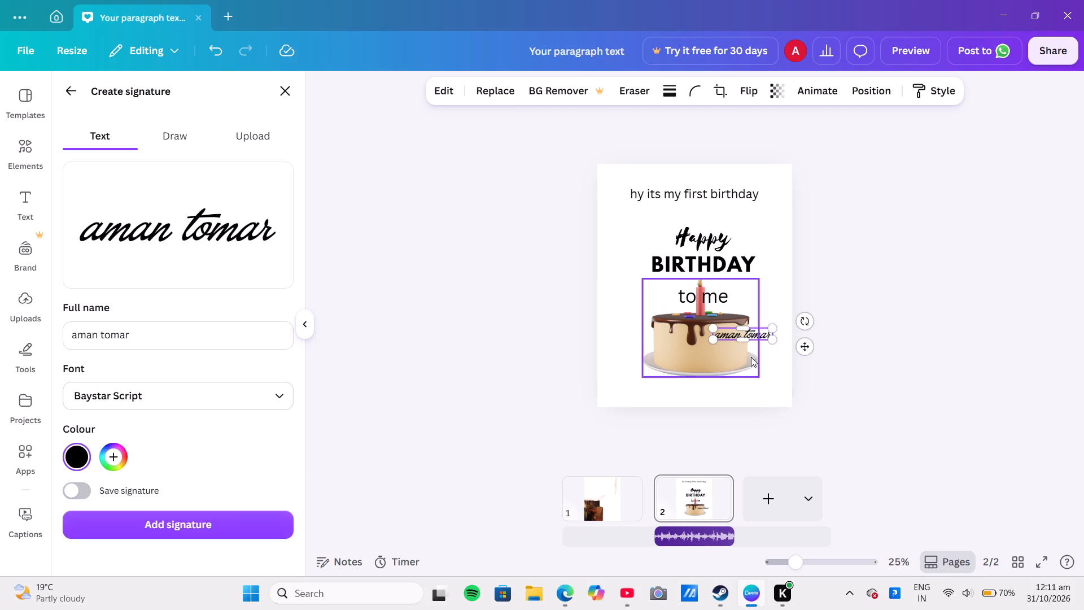
{"action": "left_click_drag", "start_coordinate": [768, 337], "coordinate": [771, 343]}
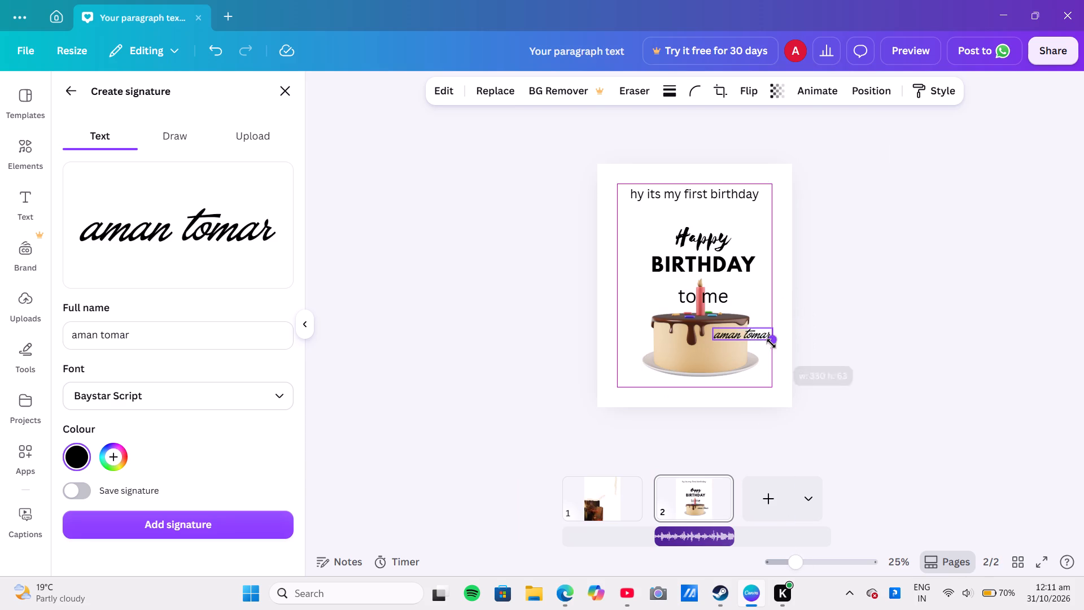
{"action": "left_click_drag", "start_coordinate": [771, 343], "coordinate": [781, 372]}
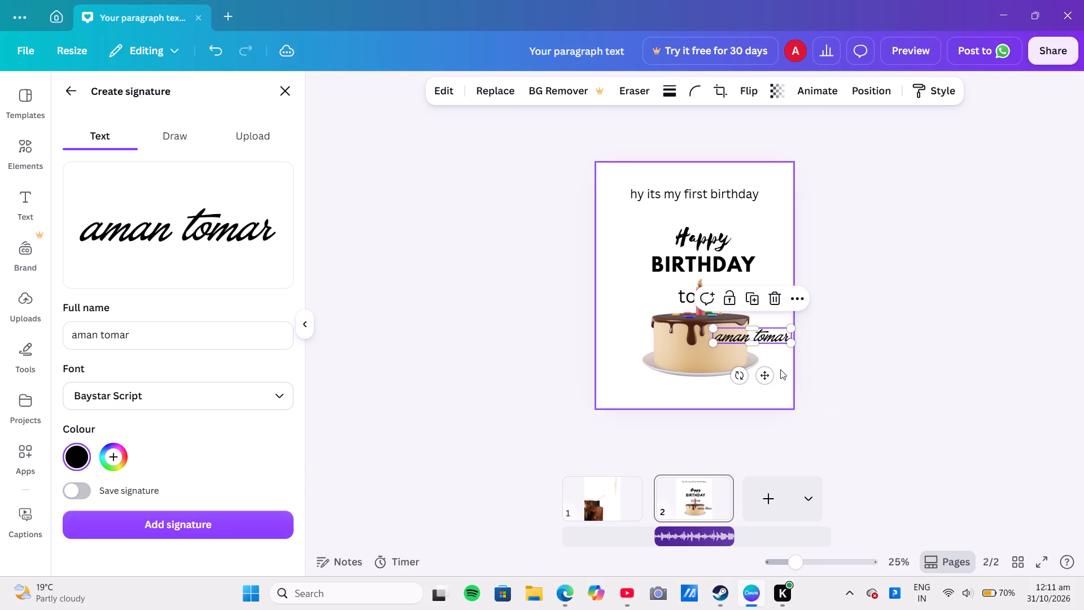
{"action": "left_click_drag", "start_coordinate": [768, 334], "coordinate": [762, 376]}
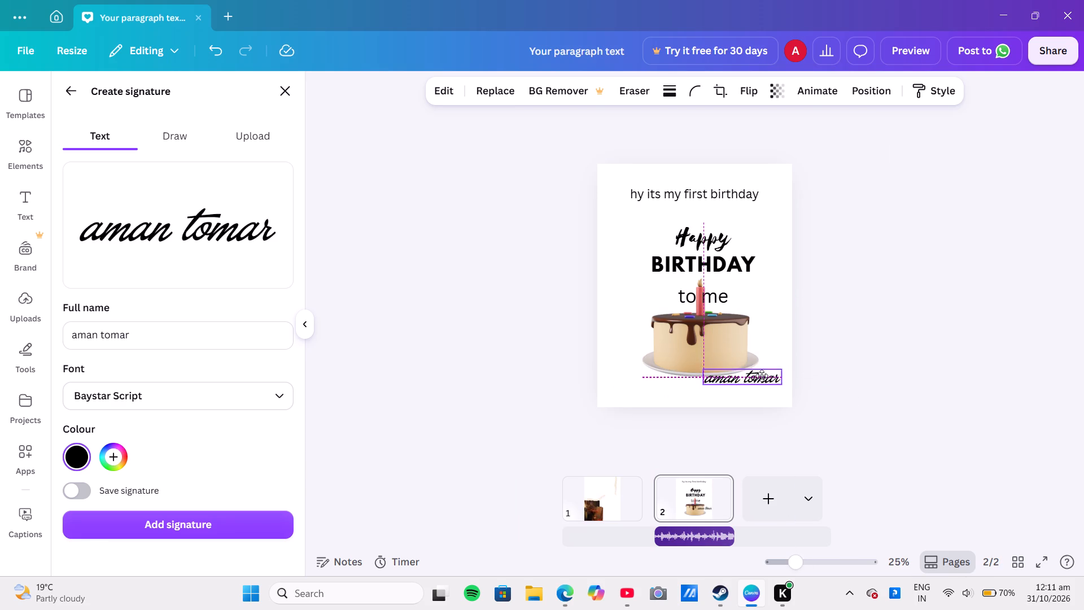
{"action": "left_click_drag", "start_coordinate": [762, 376], "coordinate": [761, 390]}
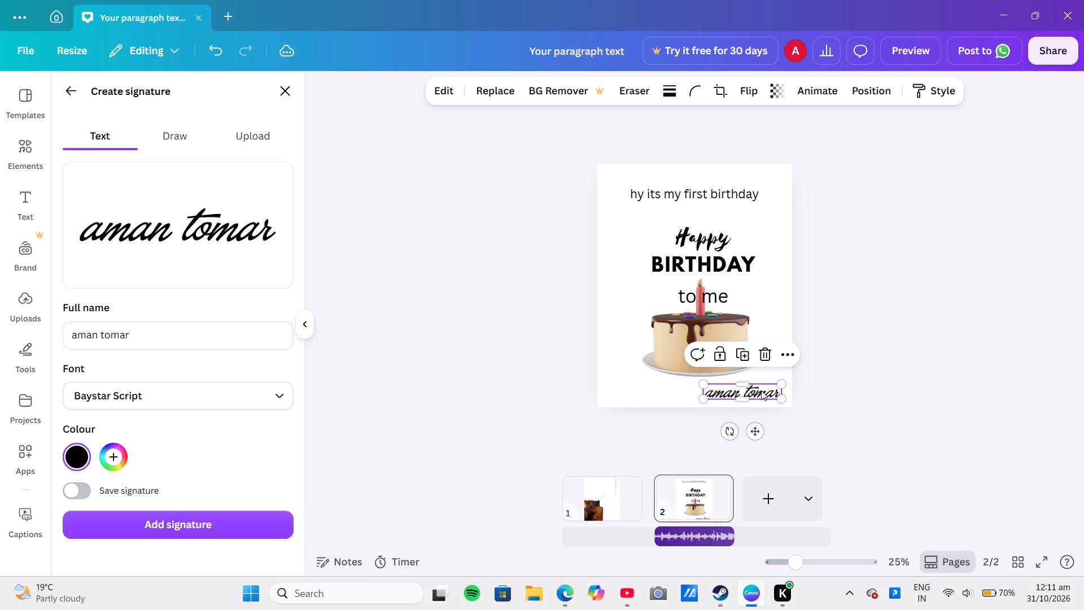
{"action": "left_click", "coordinate": [637, 390]}
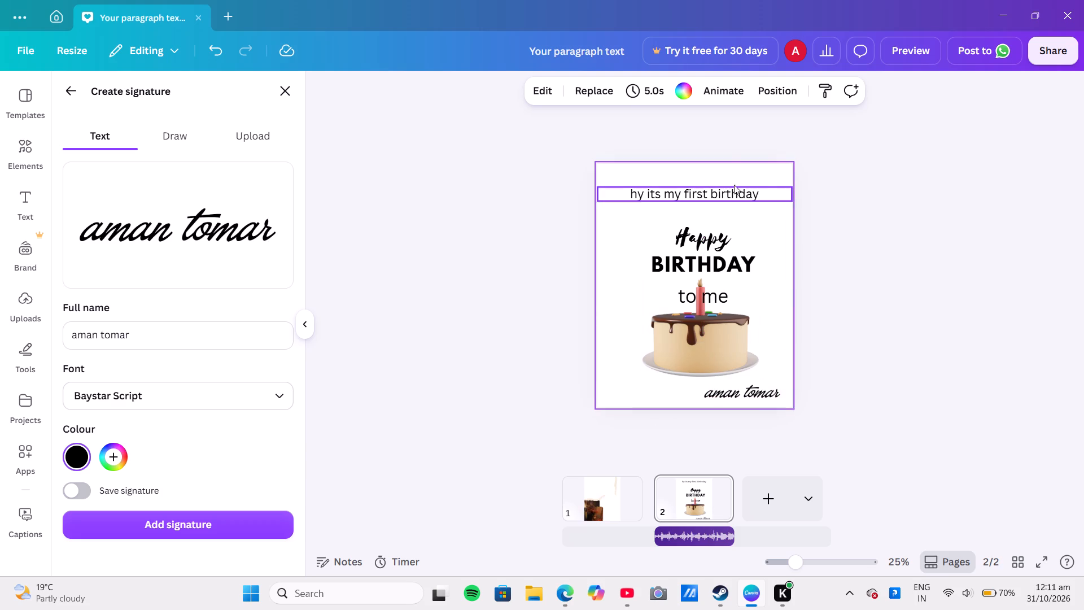
{"action": "left_click", "coordinate": [816, 143]}
{"action": "left_click", "coordinate": [794, 122]}
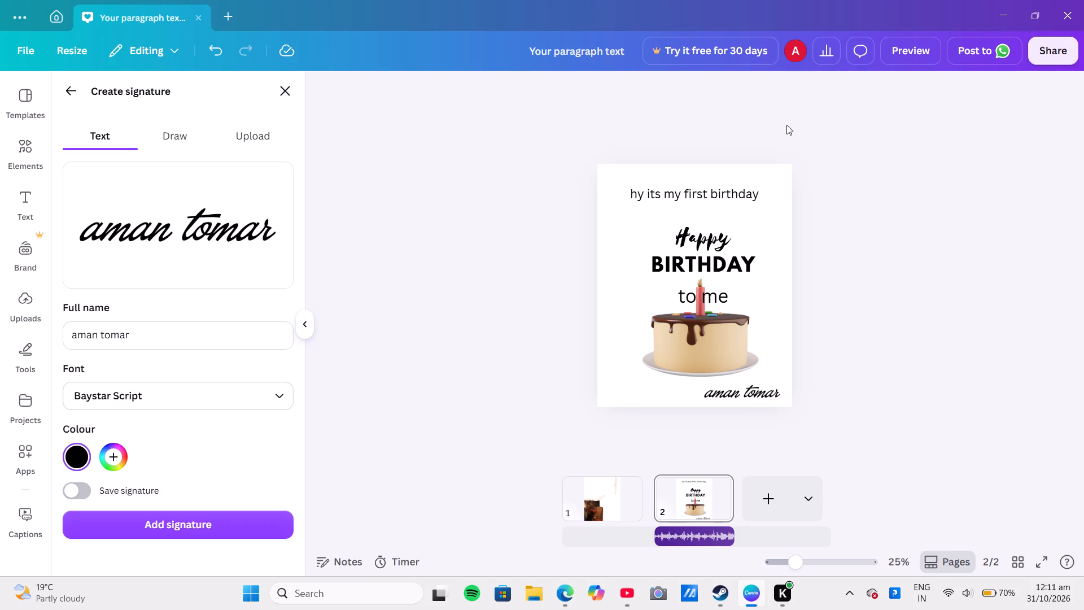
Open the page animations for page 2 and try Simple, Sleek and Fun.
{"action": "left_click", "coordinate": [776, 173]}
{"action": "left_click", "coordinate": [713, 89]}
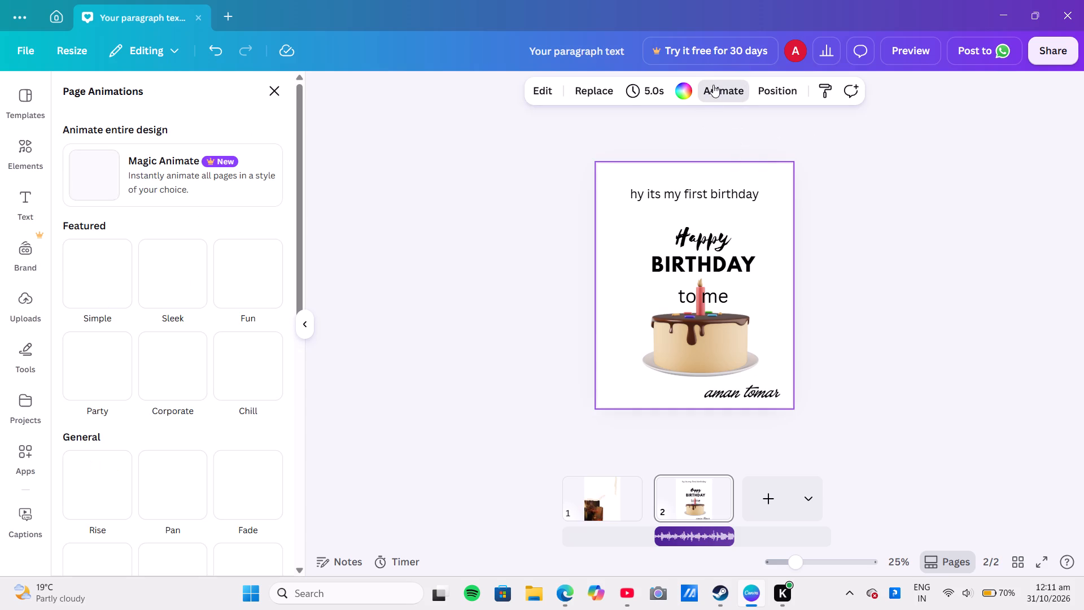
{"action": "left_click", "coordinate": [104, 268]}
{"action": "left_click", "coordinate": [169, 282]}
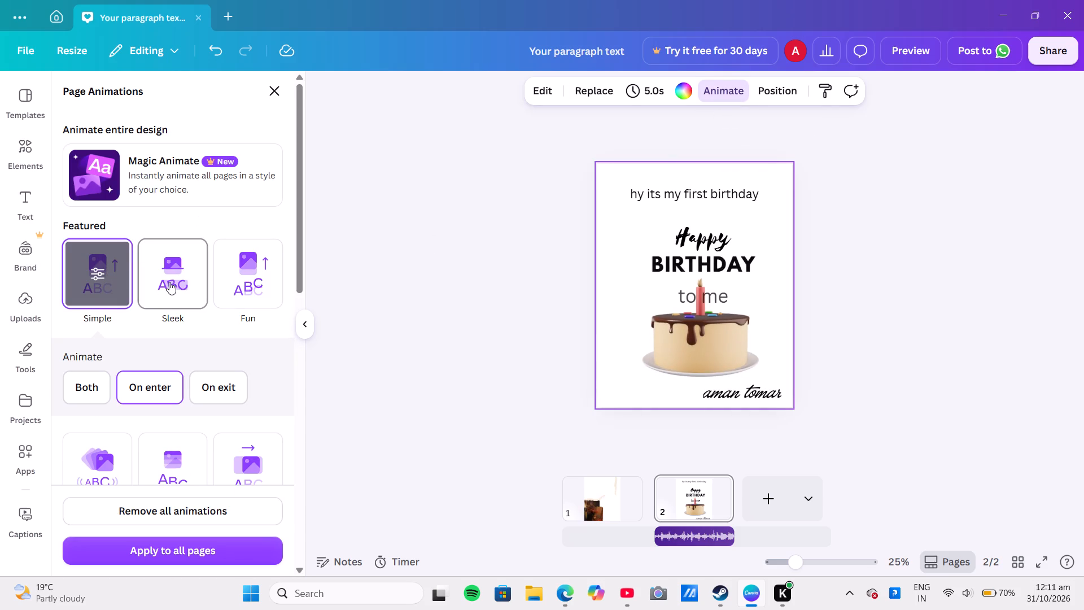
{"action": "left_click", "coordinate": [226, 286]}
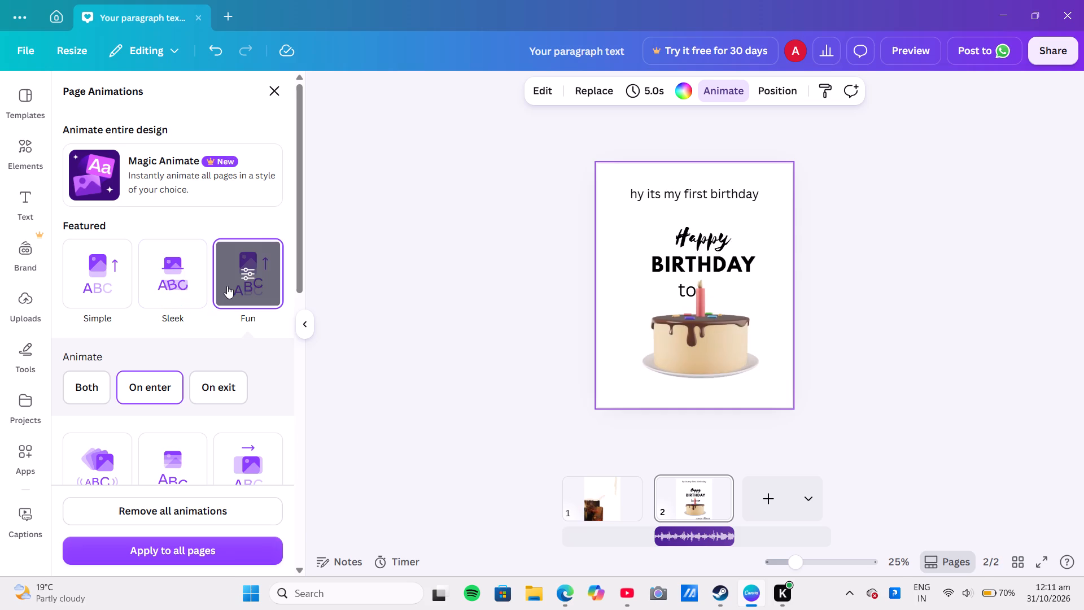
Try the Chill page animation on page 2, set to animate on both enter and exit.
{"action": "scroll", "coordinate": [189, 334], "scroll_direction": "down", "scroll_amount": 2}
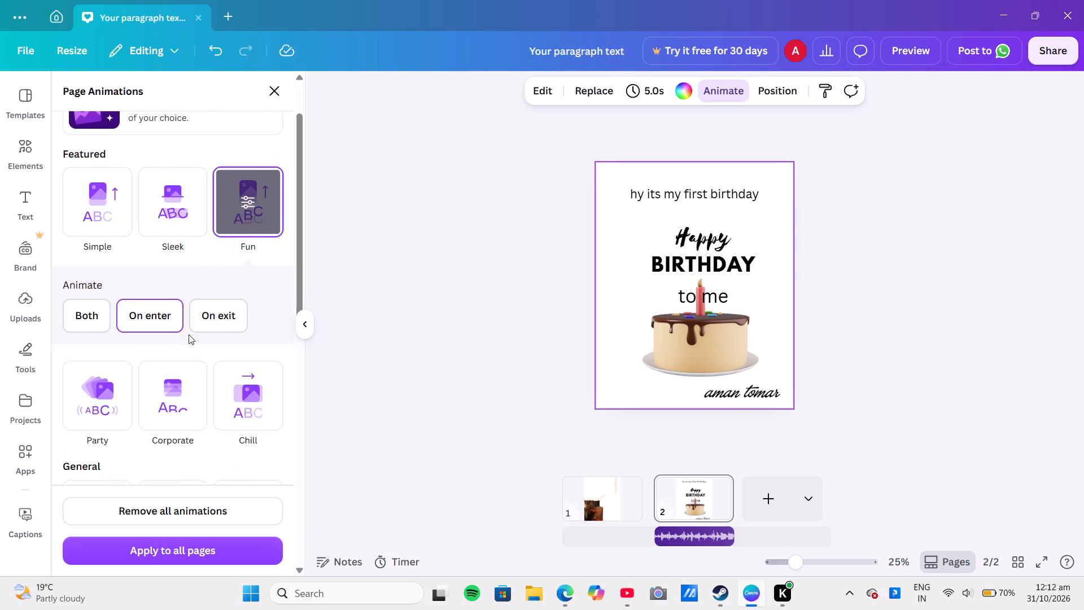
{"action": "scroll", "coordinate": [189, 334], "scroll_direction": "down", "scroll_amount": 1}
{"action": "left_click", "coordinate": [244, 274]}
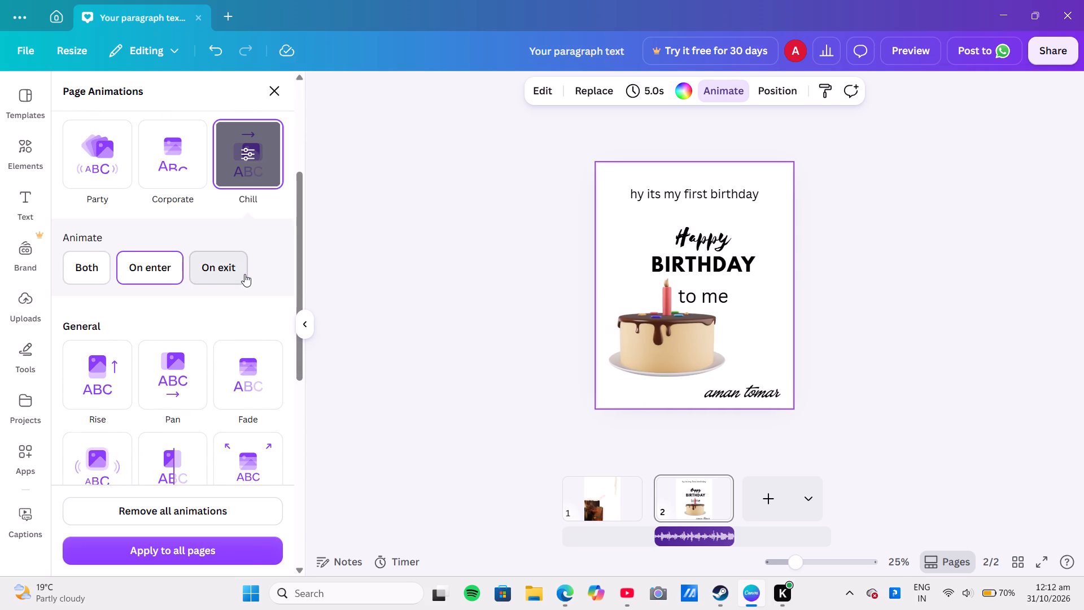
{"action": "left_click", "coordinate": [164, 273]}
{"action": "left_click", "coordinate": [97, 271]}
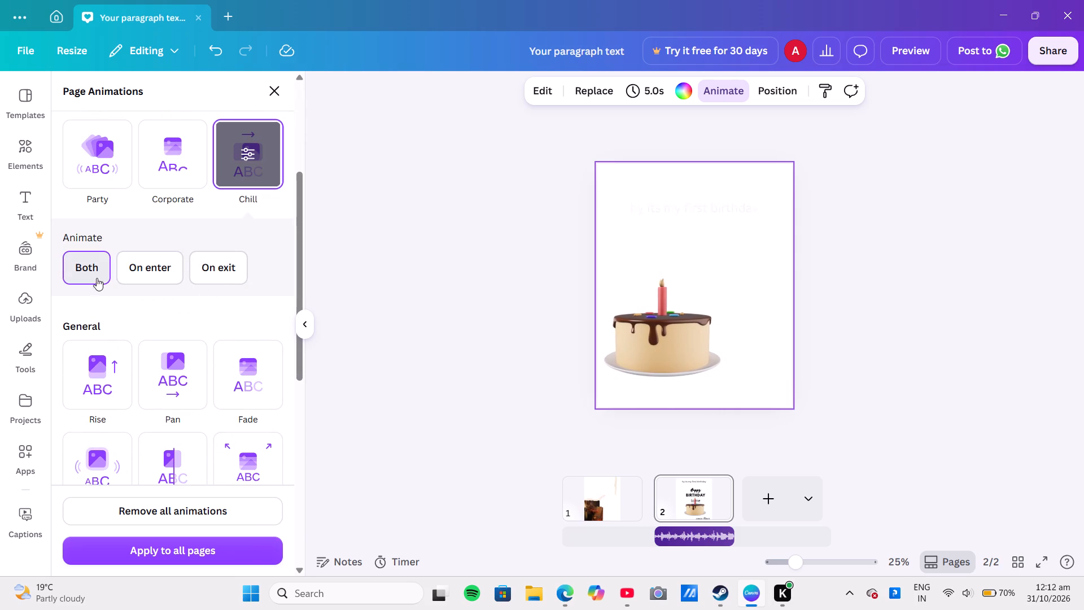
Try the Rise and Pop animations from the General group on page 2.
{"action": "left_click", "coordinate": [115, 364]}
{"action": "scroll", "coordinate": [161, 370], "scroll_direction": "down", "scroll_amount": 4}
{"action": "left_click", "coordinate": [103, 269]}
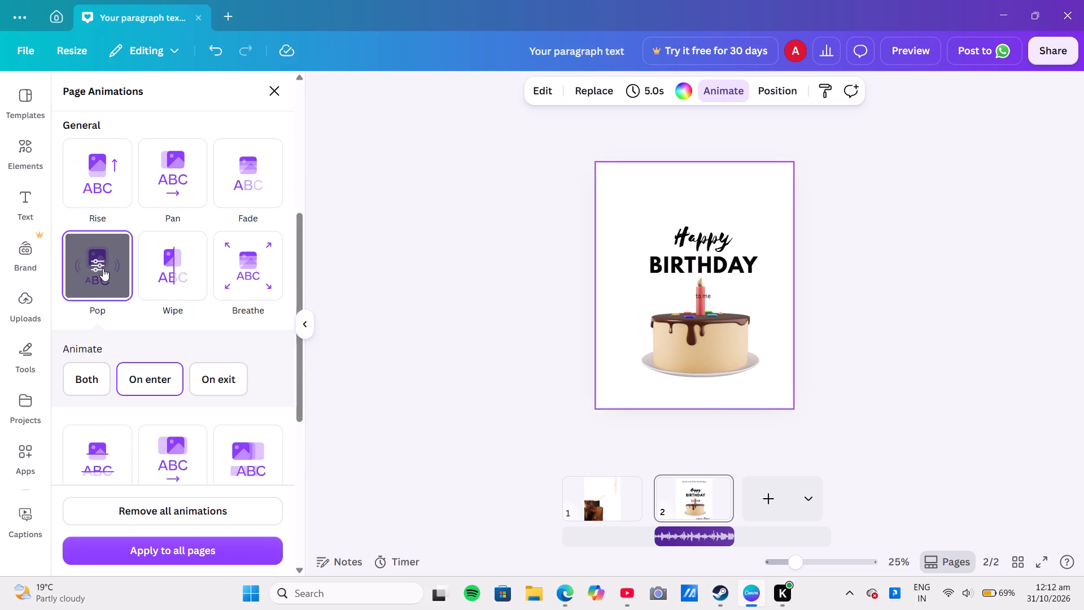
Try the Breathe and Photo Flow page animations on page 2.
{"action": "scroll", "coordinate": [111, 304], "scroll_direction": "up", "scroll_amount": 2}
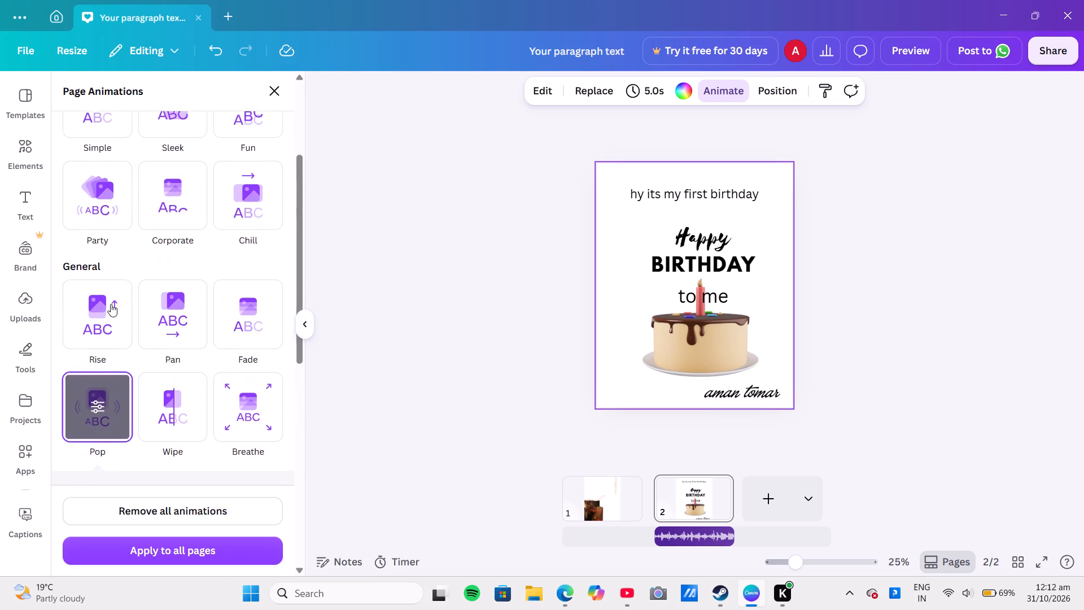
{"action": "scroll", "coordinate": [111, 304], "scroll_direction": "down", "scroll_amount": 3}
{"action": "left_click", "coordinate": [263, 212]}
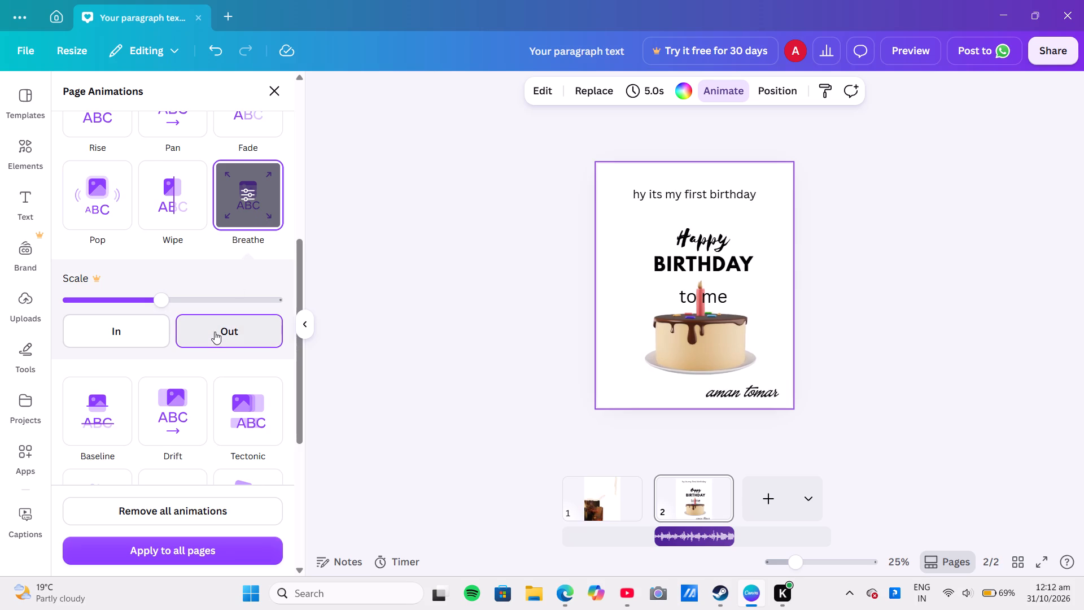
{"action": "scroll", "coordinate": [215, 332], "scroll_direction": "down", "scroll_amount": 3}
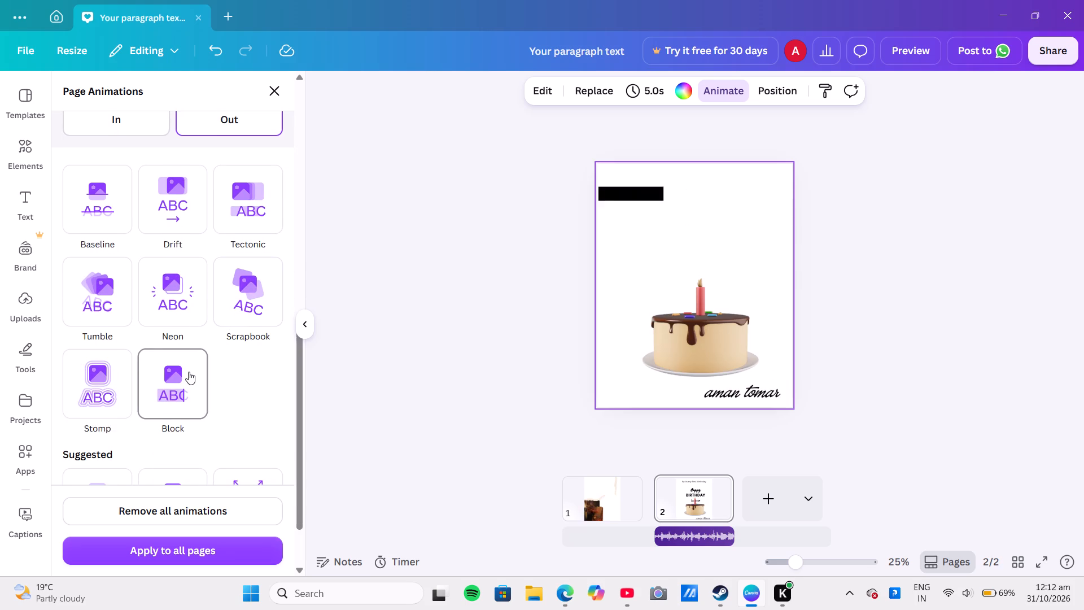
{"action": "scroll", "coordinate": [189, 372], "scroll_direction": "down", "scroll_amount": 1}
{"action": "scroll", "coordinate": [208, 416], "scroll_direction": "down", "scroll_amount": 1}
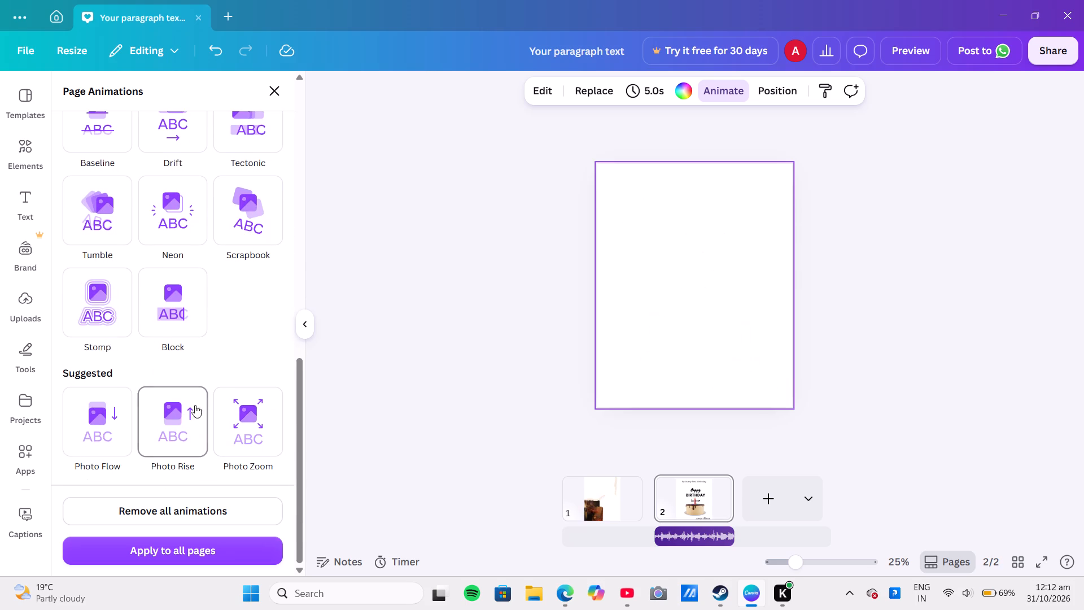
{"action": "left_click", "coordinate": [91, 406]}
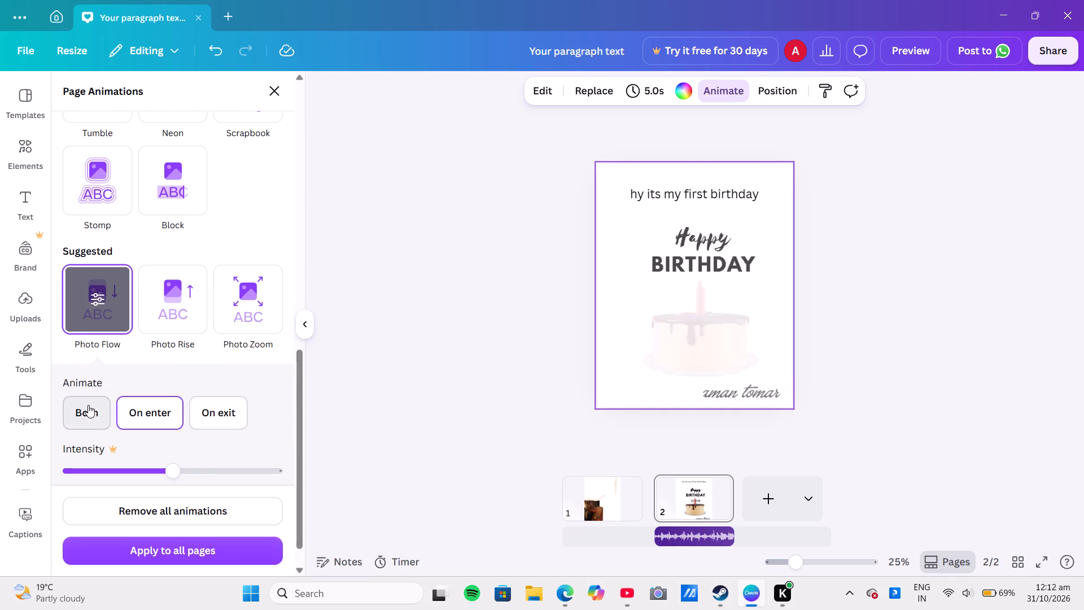
Choose the Simple page animation, animating on enter, apply it to all pages and close the animation settings.
{"action": "scroll", "coordinate": [167, 384], "scroll_direction": "up", "scroll_amount": 9}
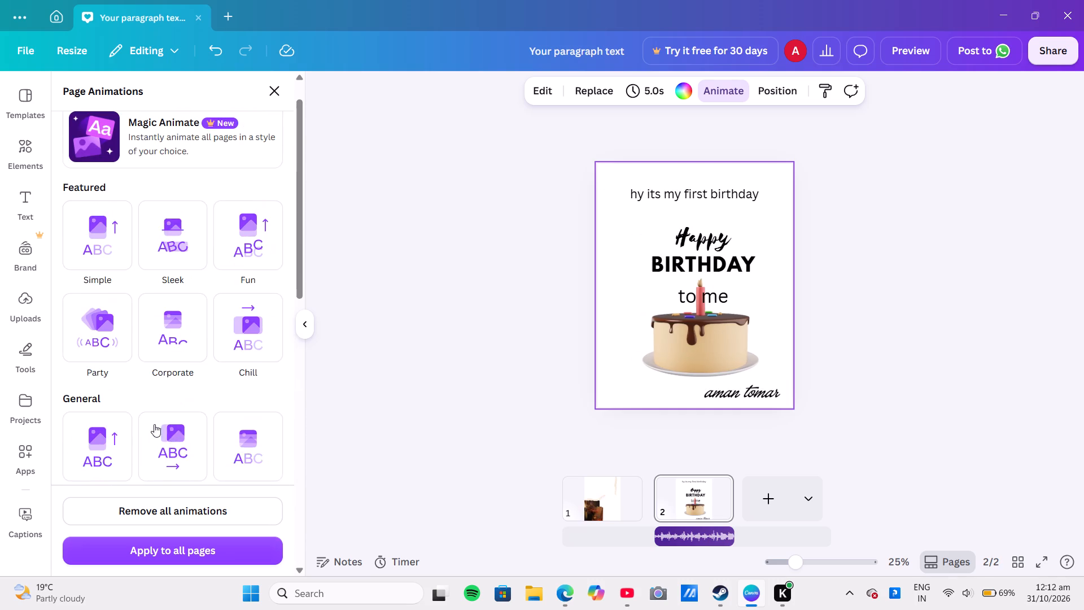
{"action": "scroll", "coordinate": [152, 428], "scroll_direction": "up", "scroll_amount": 5}
{"action": "left_click", "coordinate": [111, 280]}
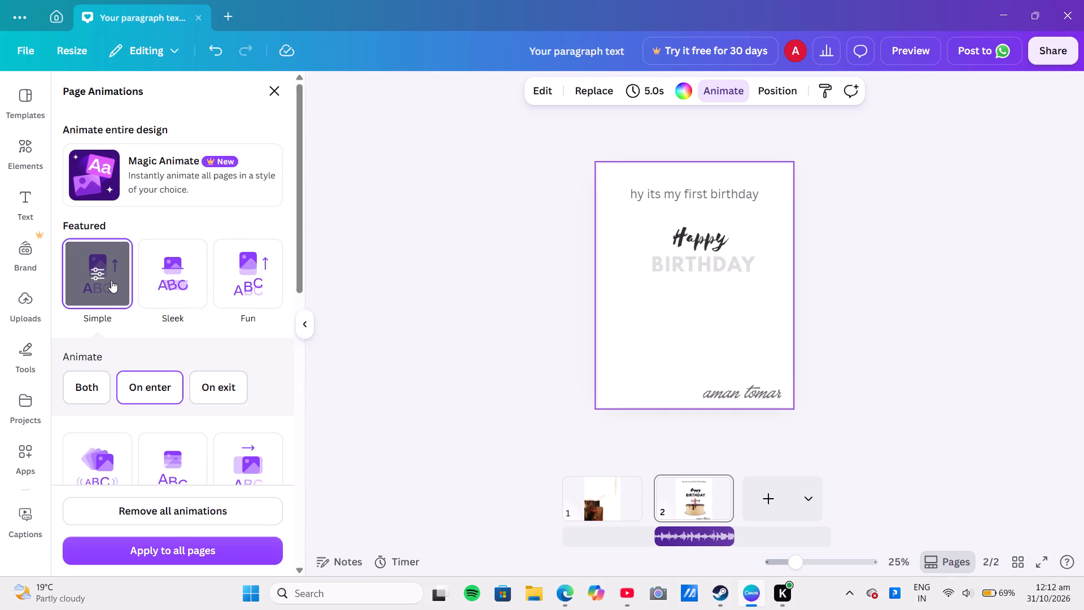
{"action": "left_click", "coordinate": [207, 548]}
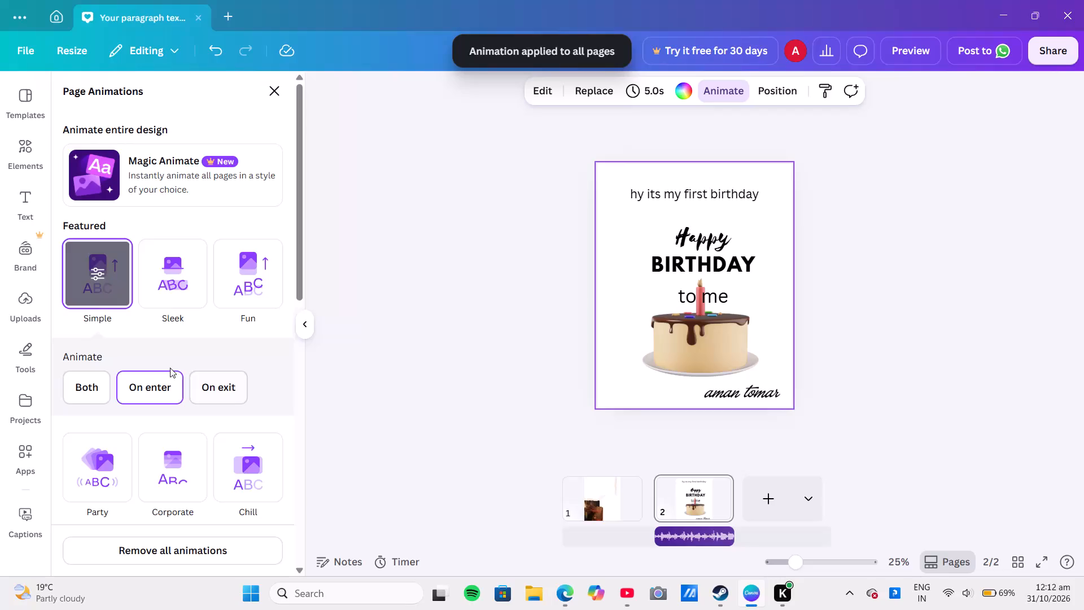
{"action": "left_click", "coordinate": [384, 322]}
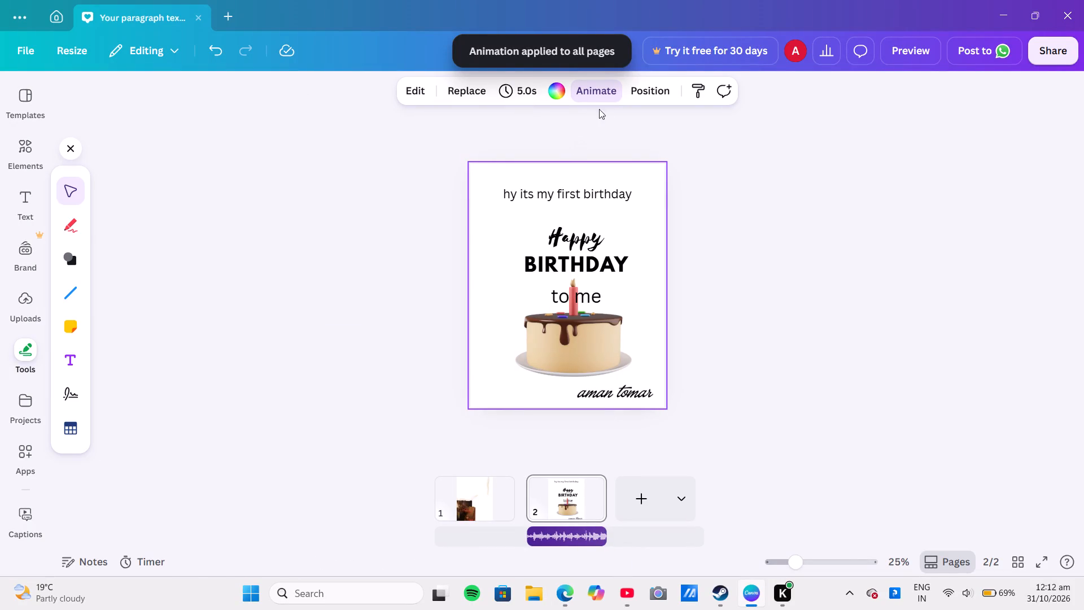
Set the page timing to 11.5 s and apply it to all pages.
{"action": "left_click", "coordinate": [523, 91]}
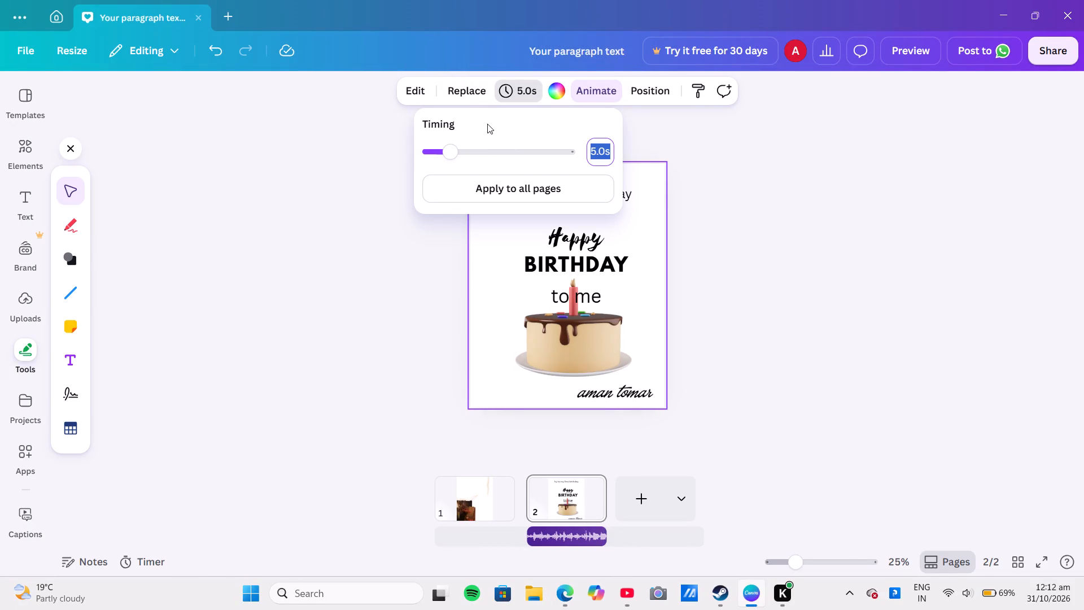
{"action": "left_click", "coordinate": [481, 151]}
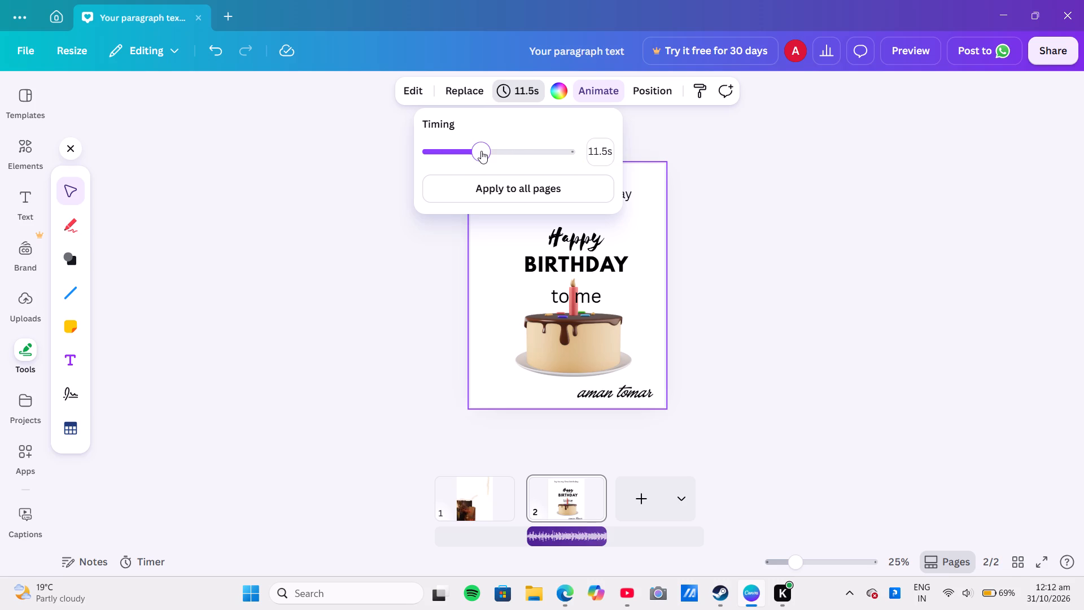
{"action": "left_click", "coordinate": [473, 184]}
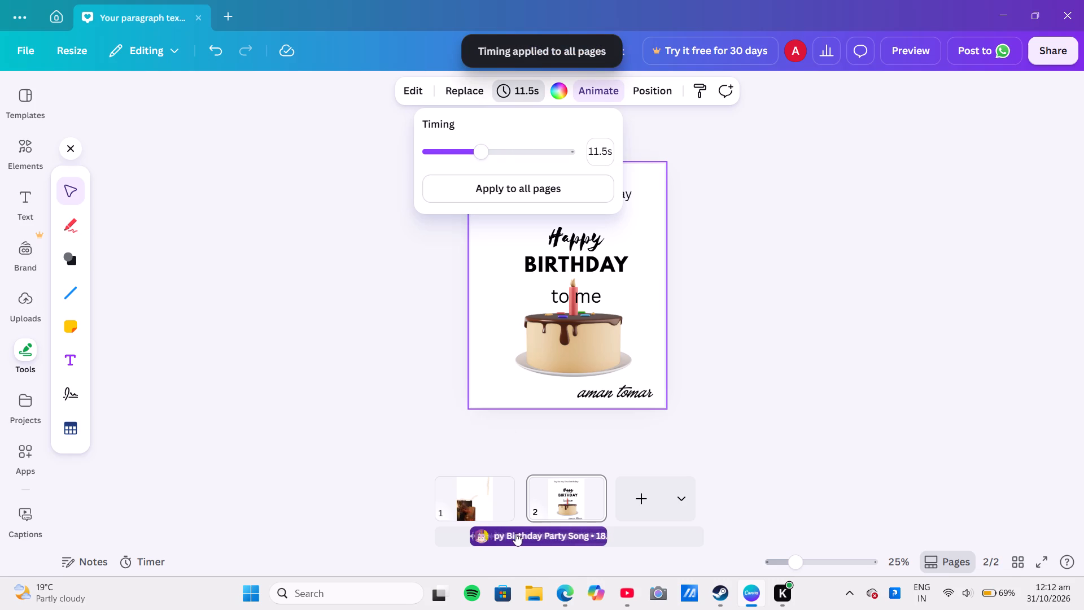
Delete page 1 with the brown photo, keeping only the birthday cake page.
{"action": "right_click", "coordinate": [480, 500]}
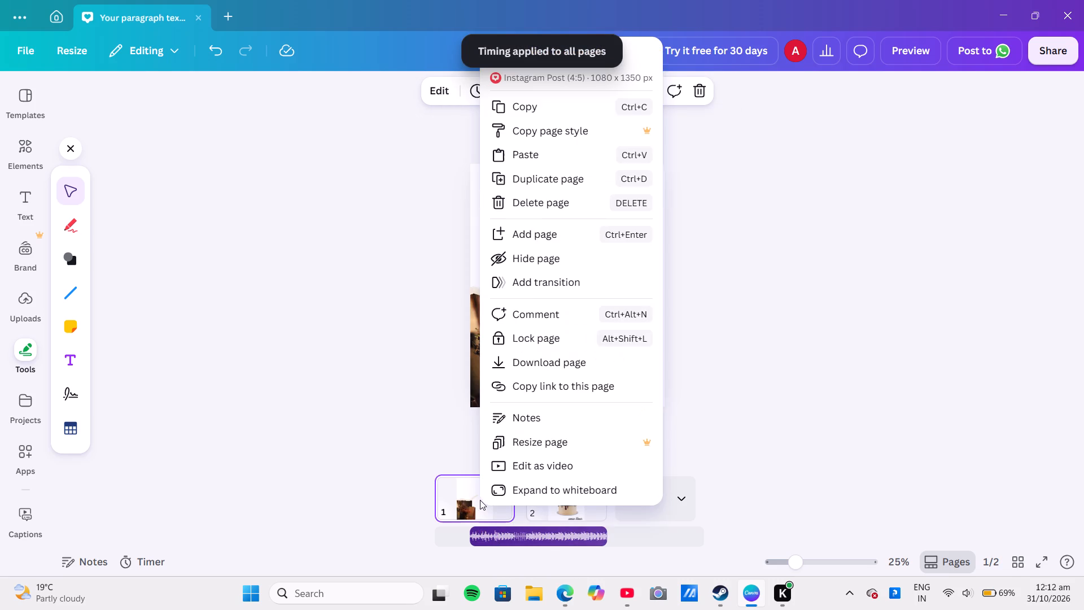
{"action": "left_click", "coordinate": [579, 202]}
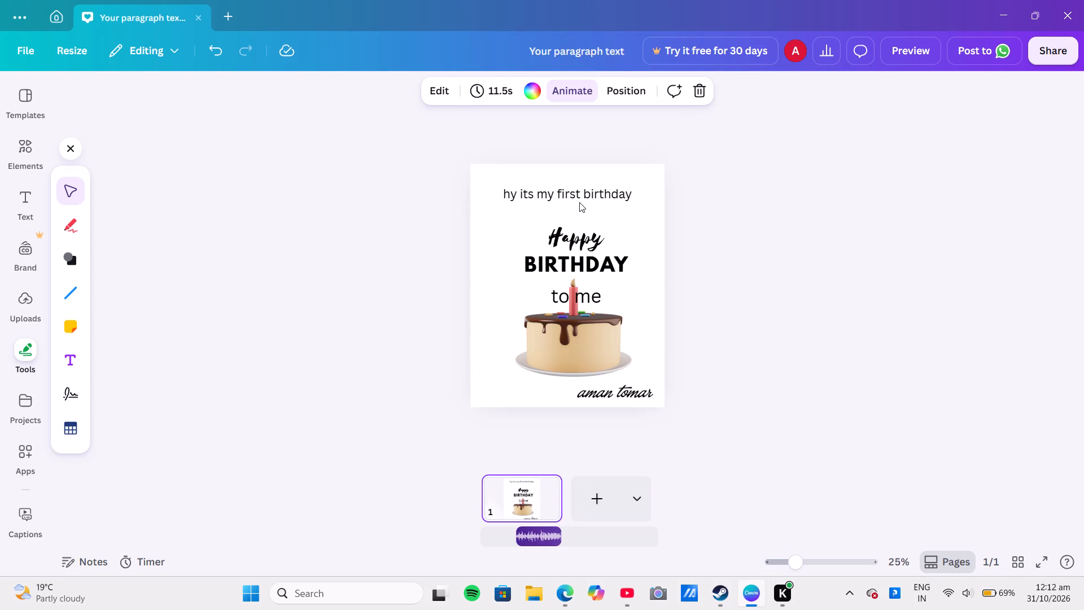
Extend the birthday song's audio clip to span the whole remaining page, then deselect it.
{"action": "left_click", "coordinate": [533, 538]}
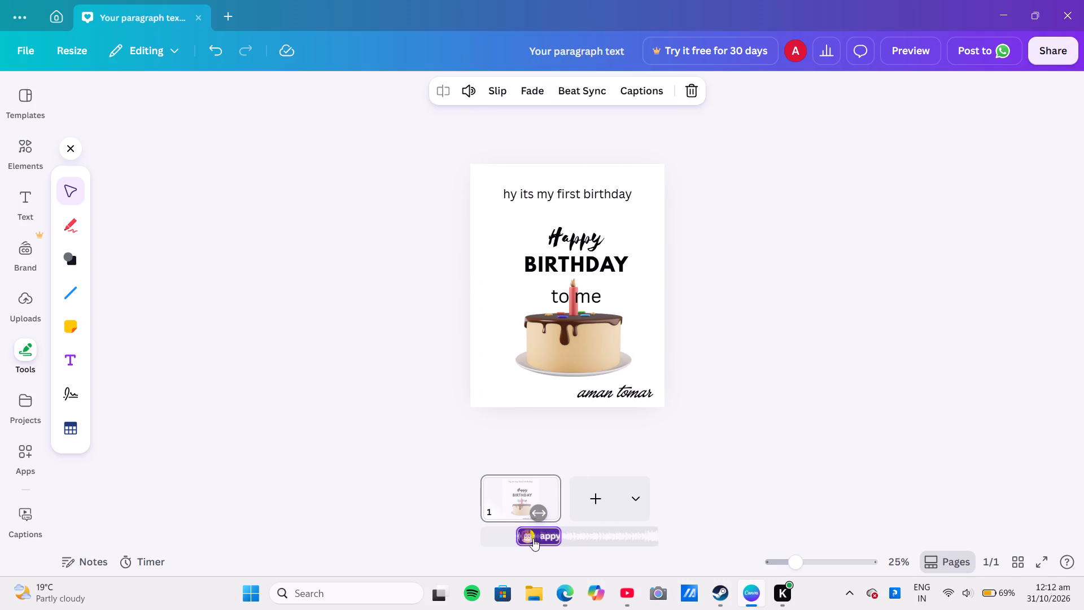
{"action": "left_click_drag", "start_coordinate": [519, 538], "coordinate": [475, 534]}
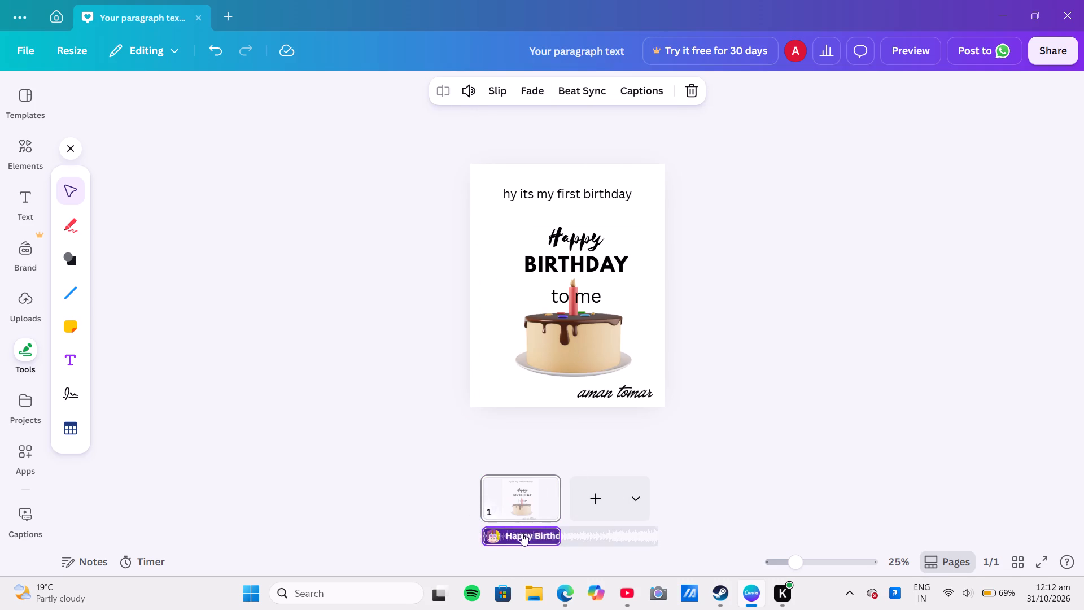
{"action": "left_click_drag", "start_coordinate": [561, 537], "coordinate": [580, 542]}
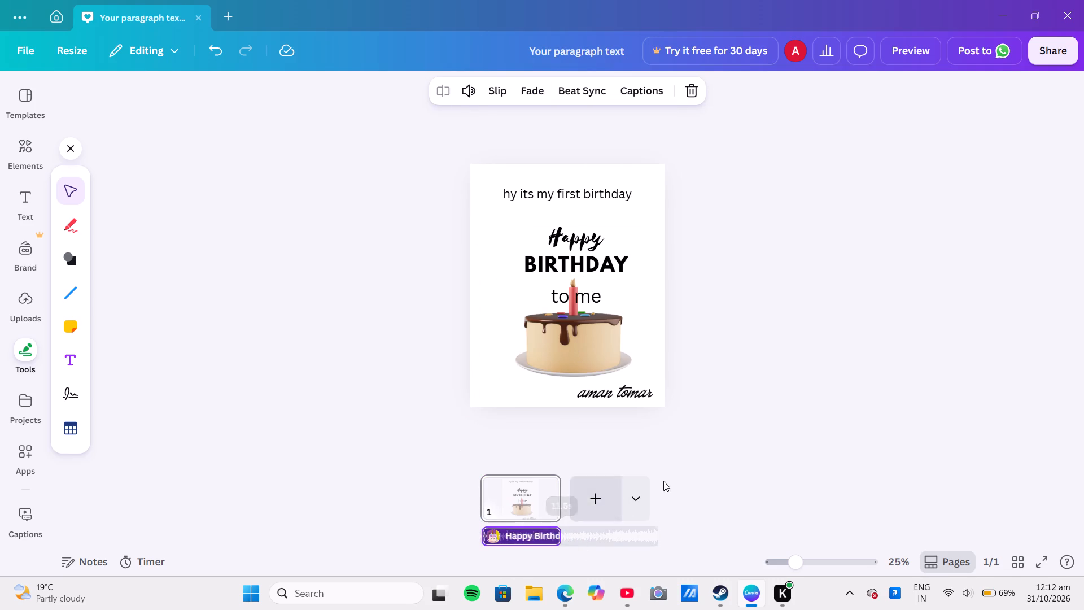
{"action": "left_click", "coordinate": [715, 417]}
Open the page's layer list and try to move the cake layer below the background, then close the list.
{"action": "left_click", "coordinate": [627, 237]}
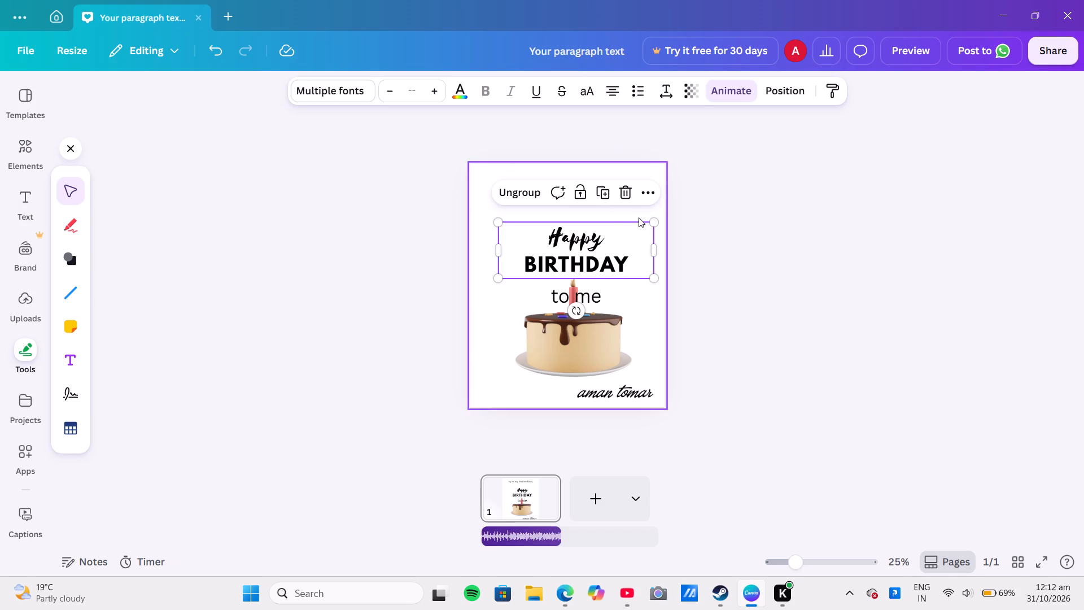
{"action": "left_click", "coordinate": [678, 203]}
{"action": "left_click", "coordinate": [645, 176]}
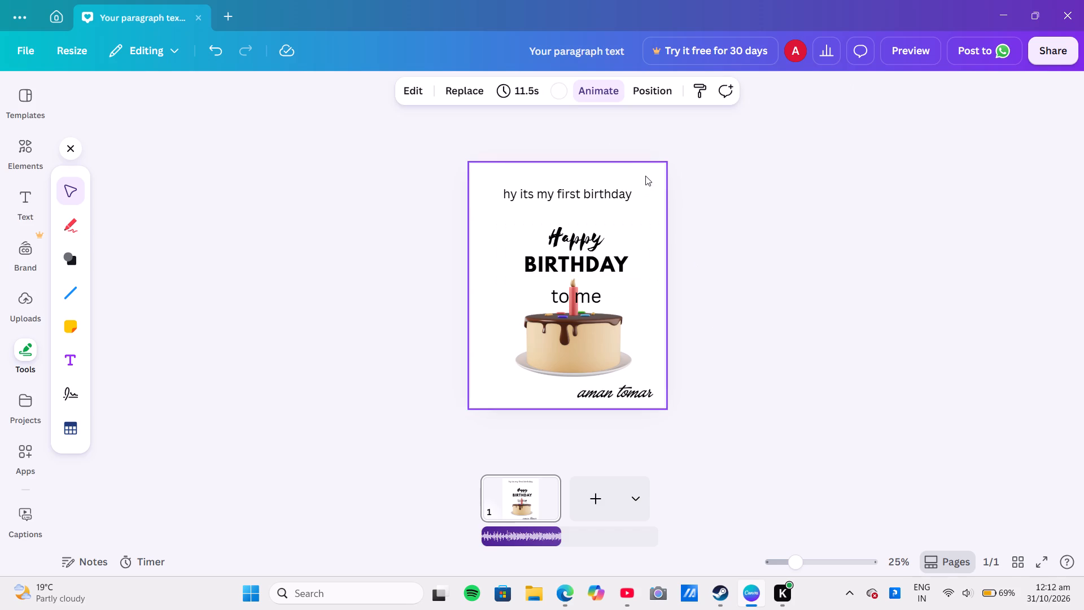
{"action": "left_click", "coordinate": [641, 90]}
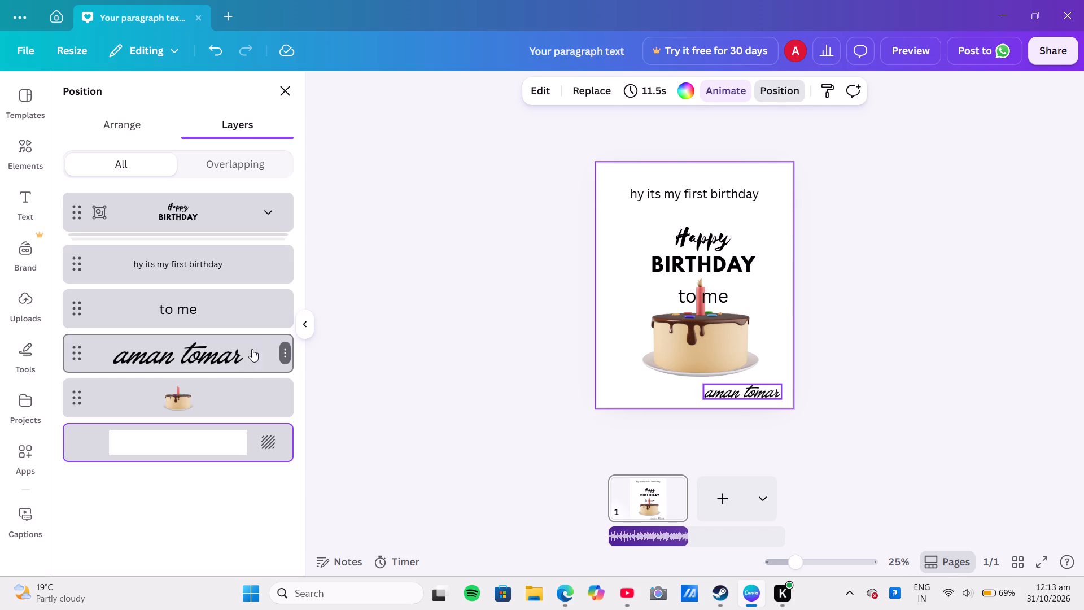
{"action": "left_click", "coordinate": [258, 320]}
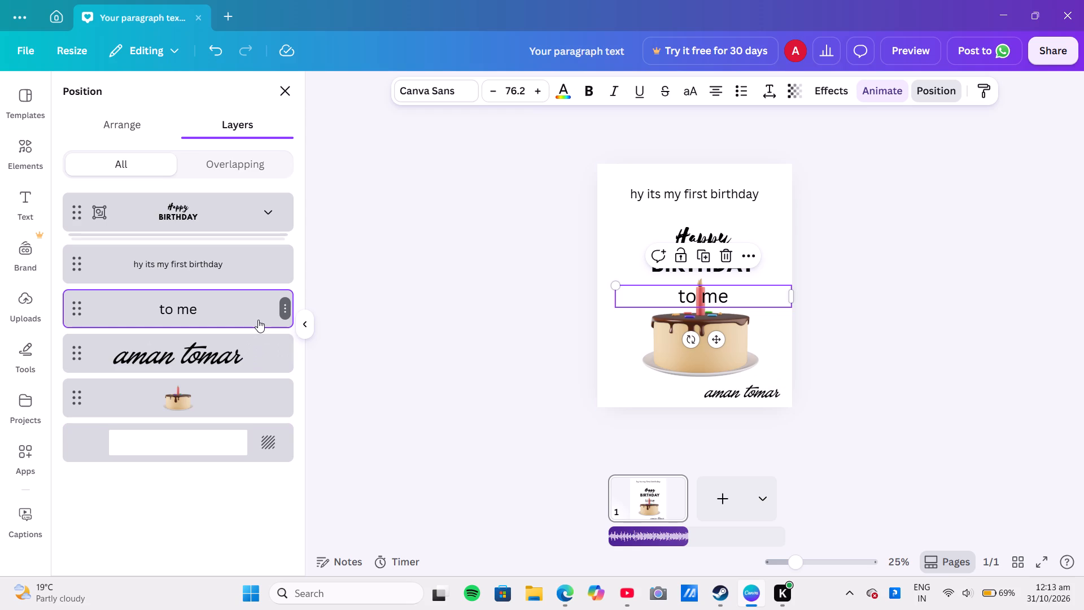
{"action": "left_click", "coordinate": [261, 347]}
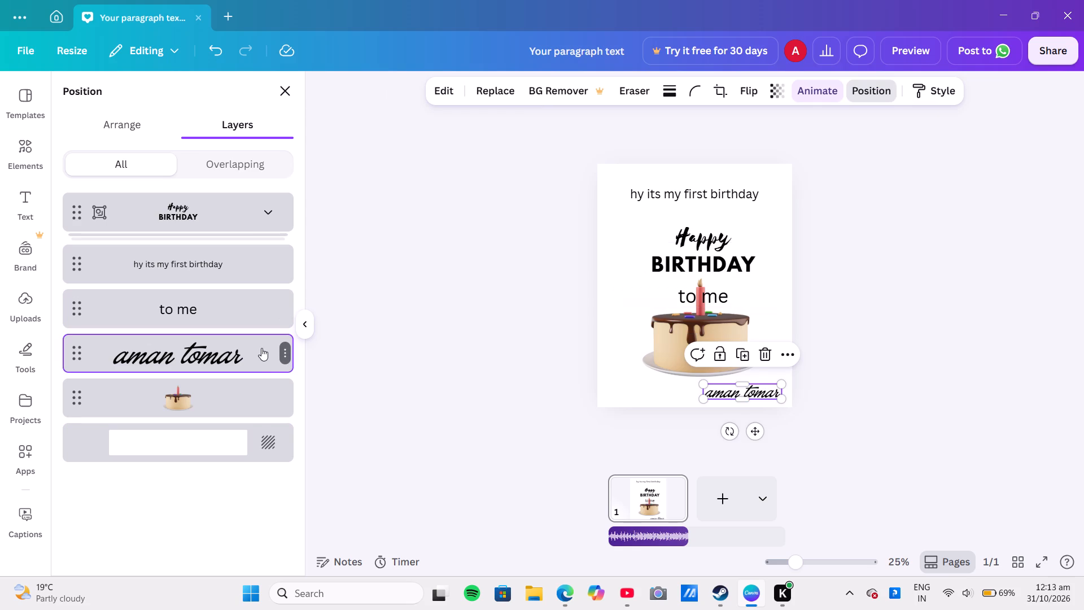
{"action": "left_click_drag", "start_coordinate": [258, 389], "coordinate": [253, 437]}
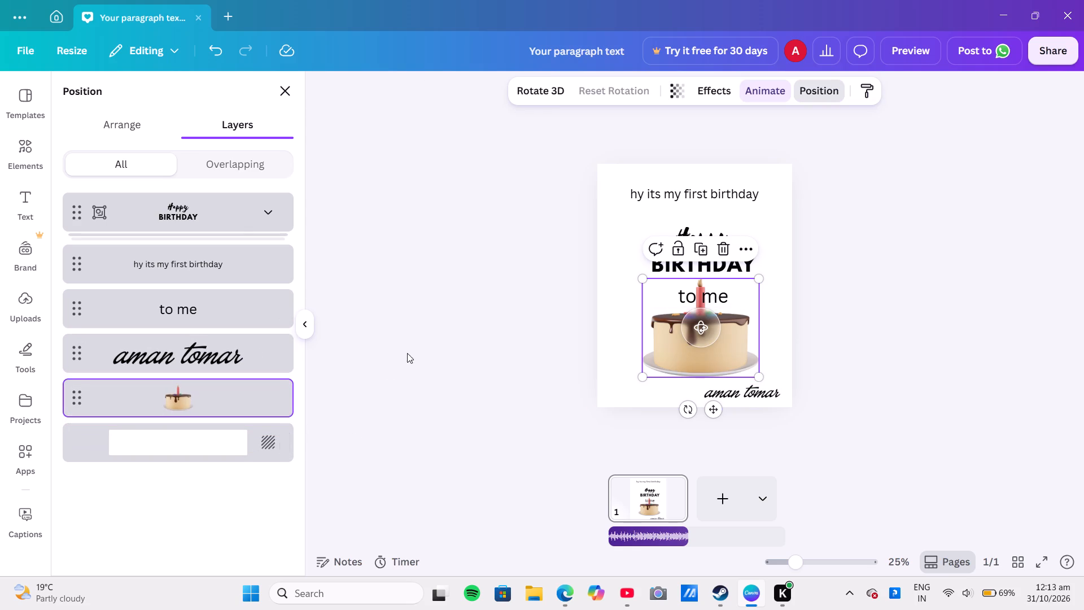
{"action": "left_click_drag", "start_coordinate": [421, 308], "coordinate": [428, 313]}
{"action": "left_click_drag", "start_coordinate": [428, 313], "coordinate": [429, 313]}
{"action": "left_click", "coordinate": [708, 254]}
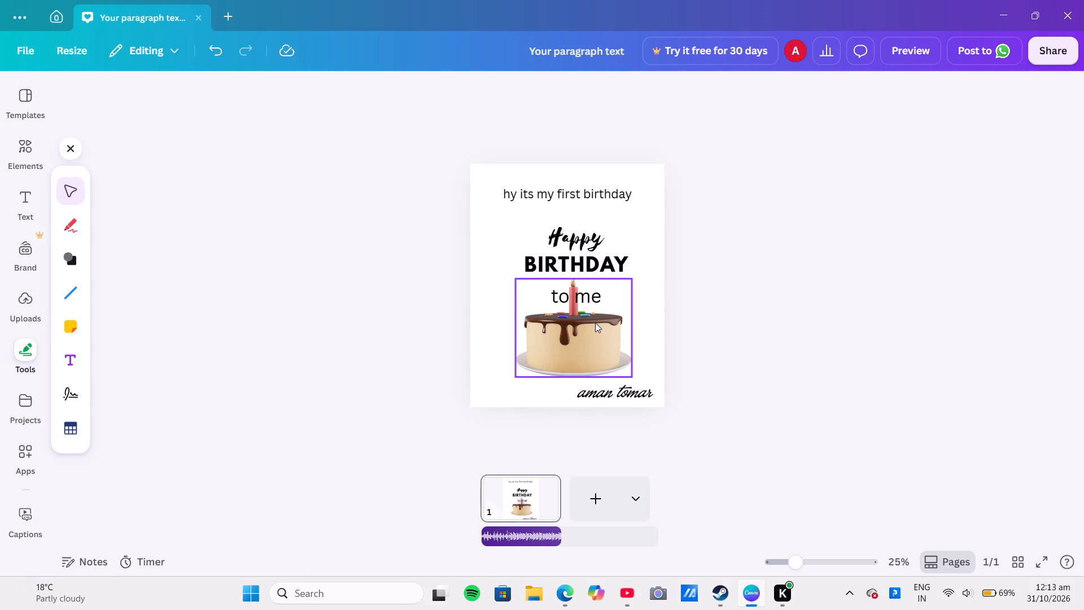
Move the cake down to the page's bottom edge, centred horizontally, and raise the "to me" text clear of the candle.
{"action": "left_click_drag", "start_coordinate": [593, 329], "coordinate": [597, 338]}
{"action": "left_click_drag", "start_coordinate": [594, 303], "coordinate": [599, 286]}
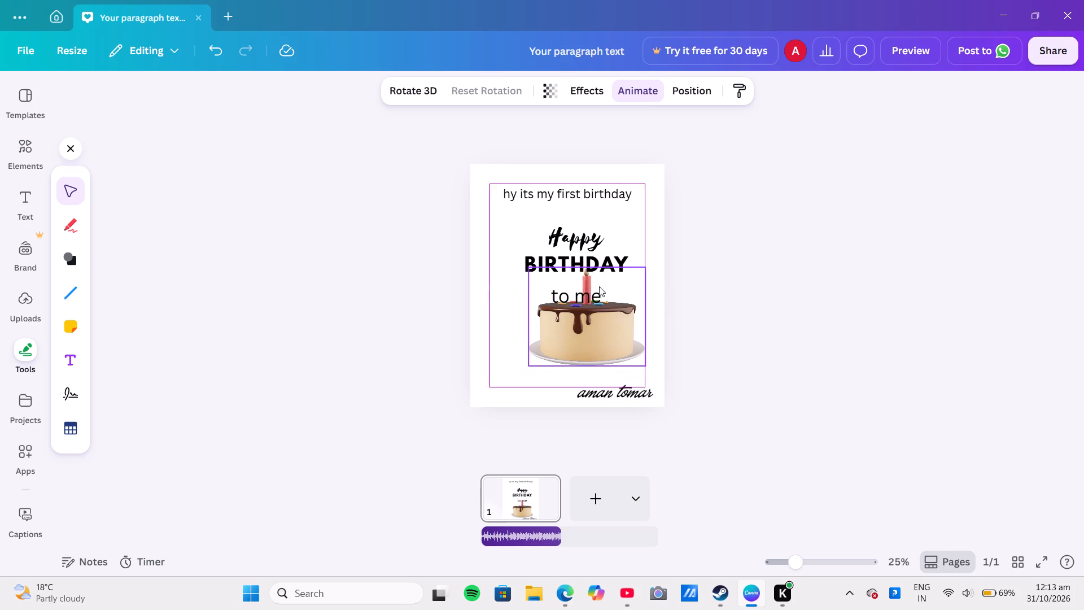
{"action": "left_click_drag", "start_coordinate": [599, 286], "coordinate": [583, 323]}
{"action": "left_click_drag", "start_coordinate": [572, 298], "coordinate": [577, 293]}
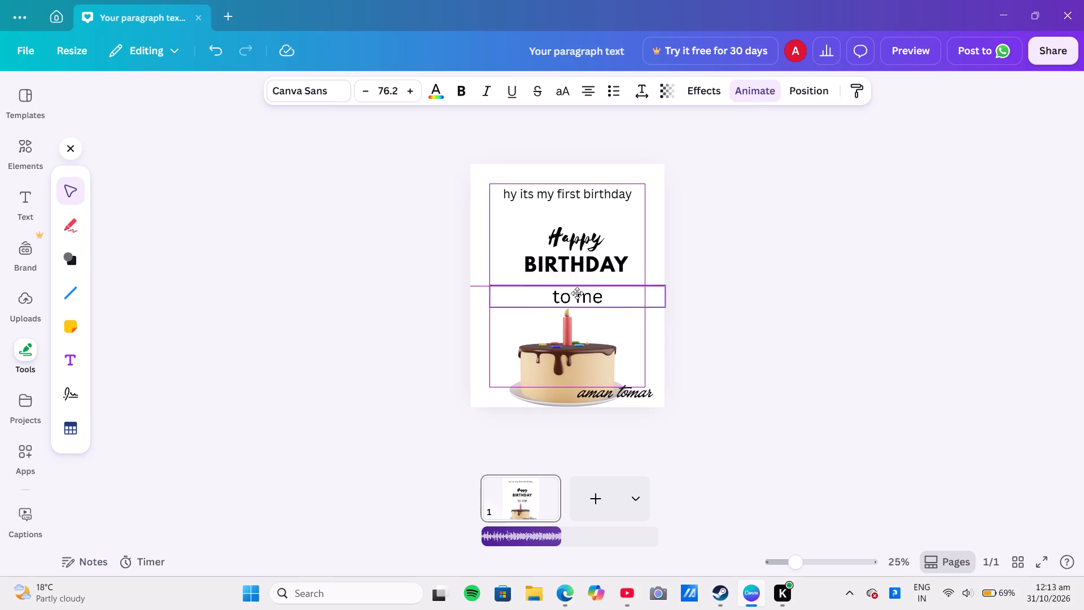
{"action": "left_click_drag", "start_coordinate": [577, 293], "coordinate": [578, 291]}
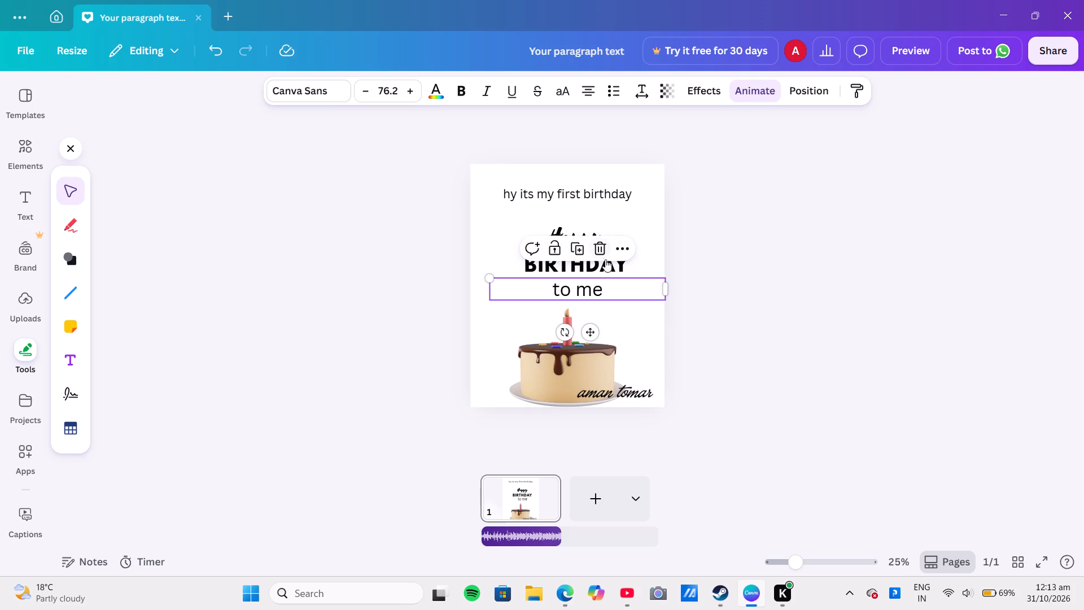
{"action": "left_click", "coordinate": [657, 247]}
Move the "Happy BIRTHDAY" lettering group up below the first-birthday line and centre it horizontally on the page.
{"action": "left_click_drag", "start_coordinate": [627, 246], "coordinate": [623, 237]}
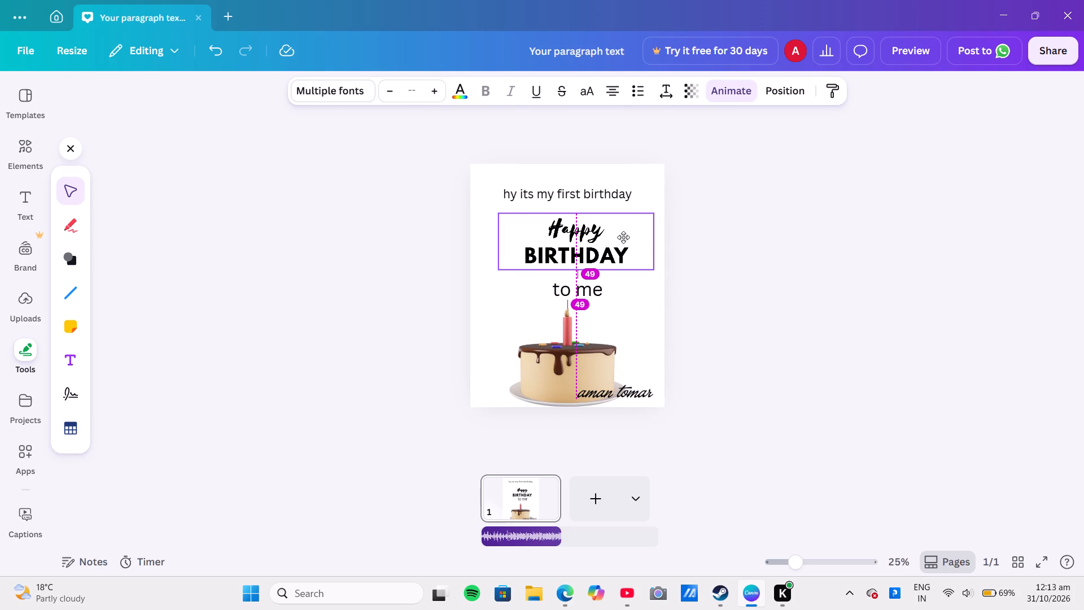
{"action": "left_click_drag", "start_coordinate": [623, 237], "coordinate": [617, 233]}
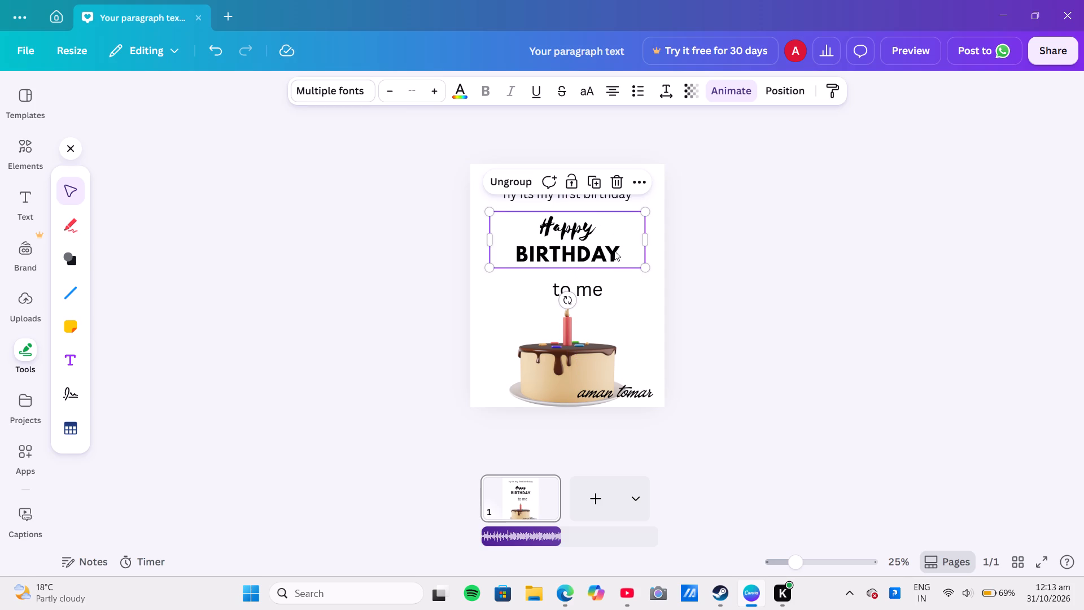
Centre the "to me" text horizontally on the page, between the "Happy BIRTHDAY" lettering and the candle.
{"action": "left_click_drag", "start_coordinate": [604, 278], "coordinate": [606, 265]}
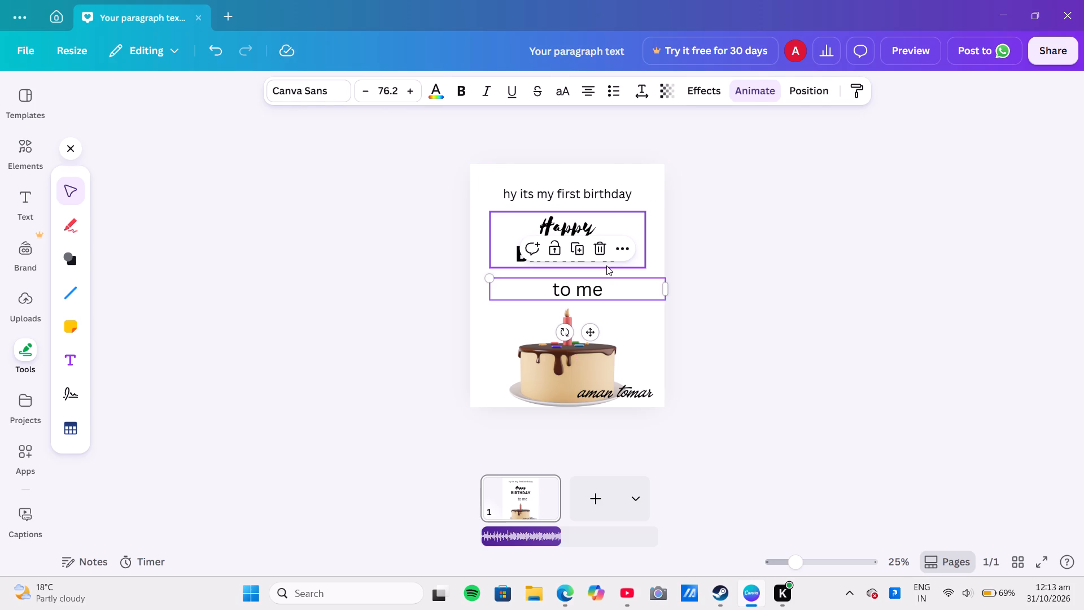
{"action": "left_click_drag", "start_coordinate": [606, 265], "coordinate": [606, 263]}
{"action": "left_click_drag", "start_coordinate": [610, 285], "coordinate": [614, 271]}
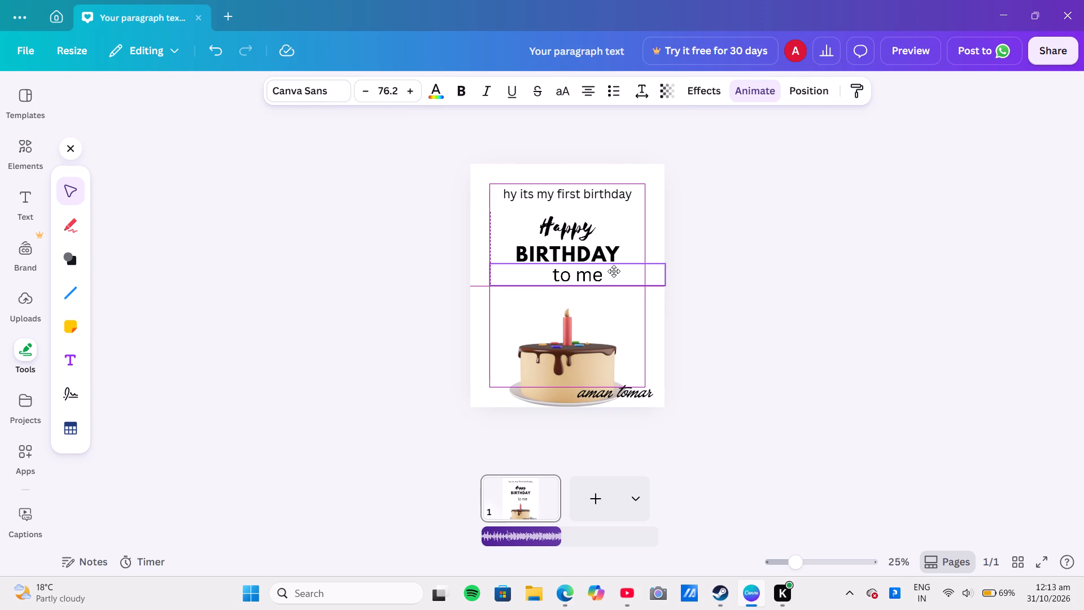
{"action": "left_click_drag", "start_coordinate": [614, 271], "coordinate": [607, 276]}
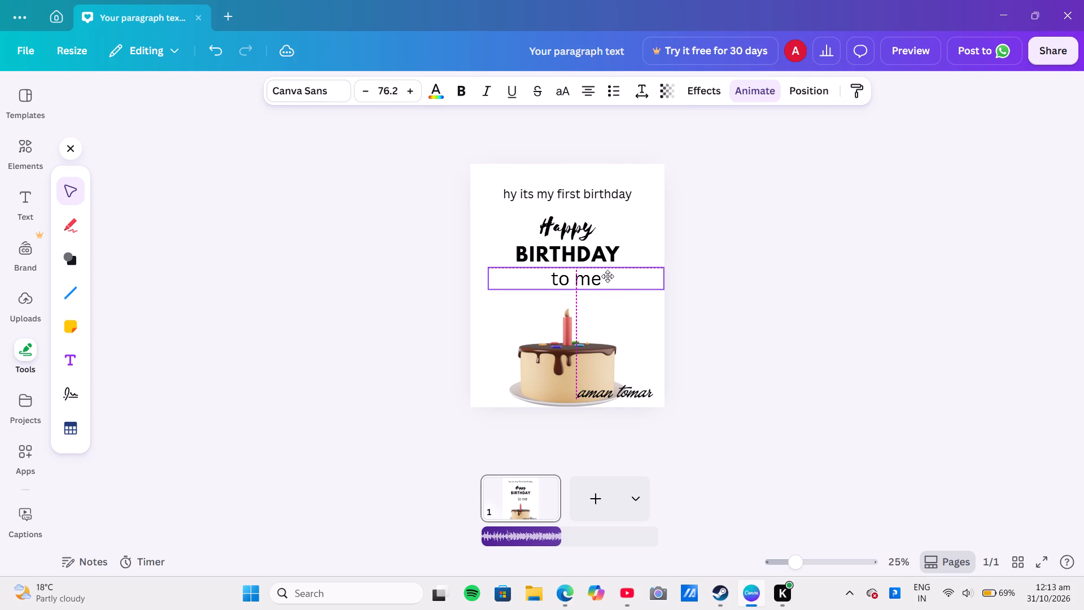
{"action": "left_click_drag", "start_coordinate": [607, 276], "coordinate": [606, 277]}
{"action": "left_click_drag", "start_coordinate": [609, 276], "coordinate": [609, 280]}
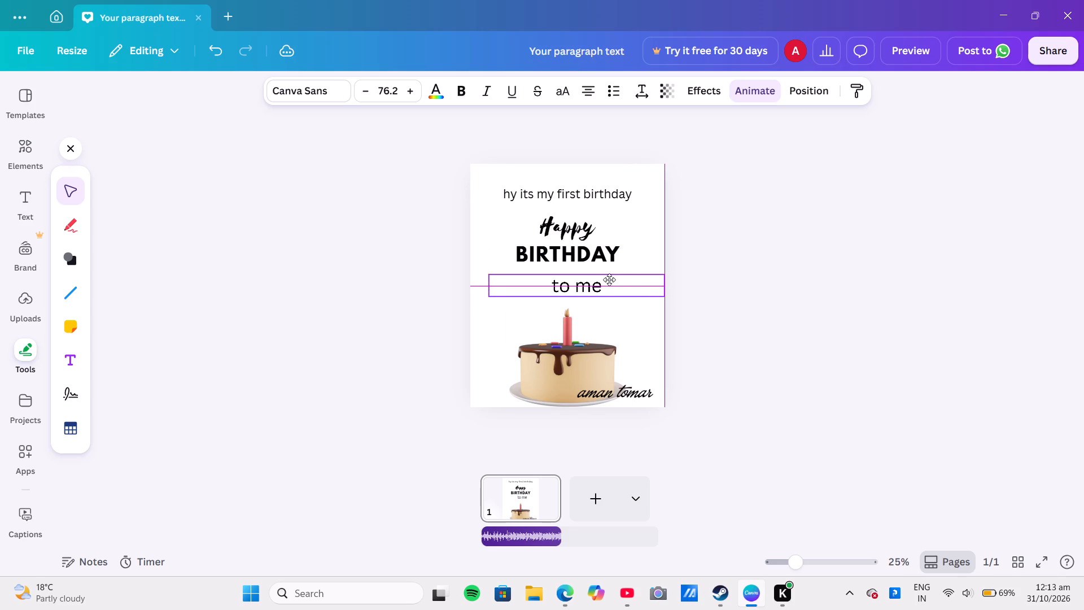
{"action": "left_click_drag", "start_coordinate": [609, 280], "coordinate": [602, 282]}
{"action": "left_click", "coordinate": [599, 285]}
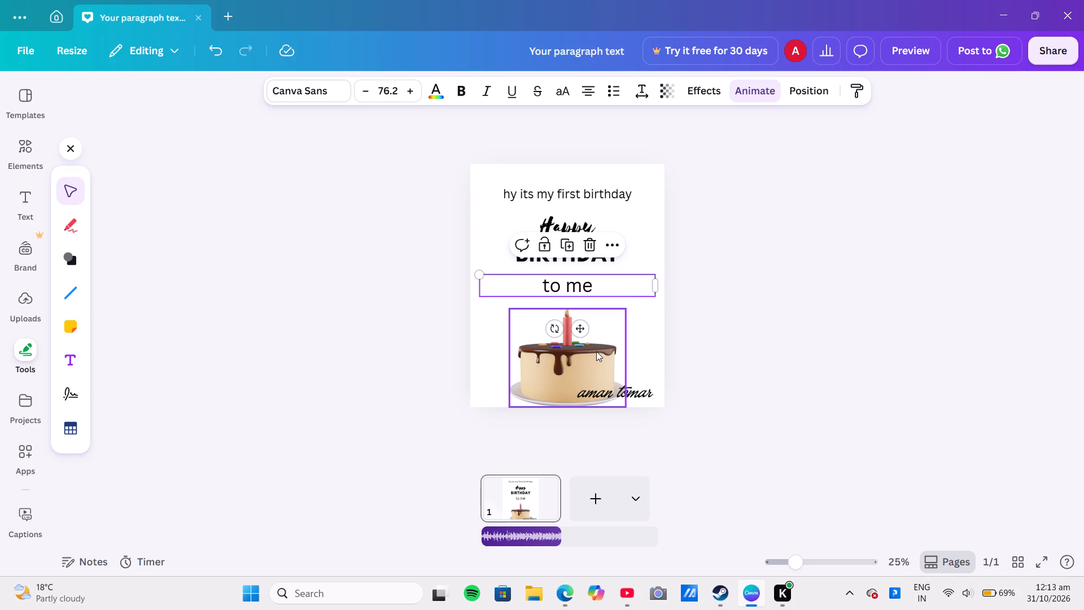
Move the cake up from the page's bottom edge to directly below the "to me" text, keeping it horizontally centred.
{"action": "left_click_drag", "start_coordinate": [596, 351], "coordinate": [599, 338]}
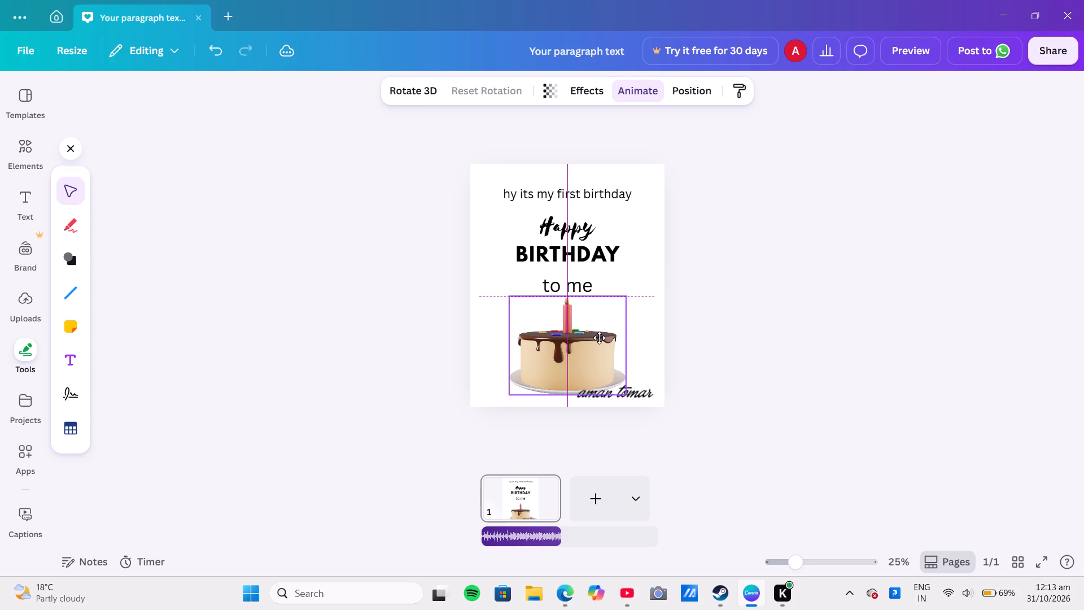
{"action": "left_click_drag", "start_coordinate": [599, 338], "coordinate": [598, 338]}
{"action": "left_click", "coordinate": [692, 412]}
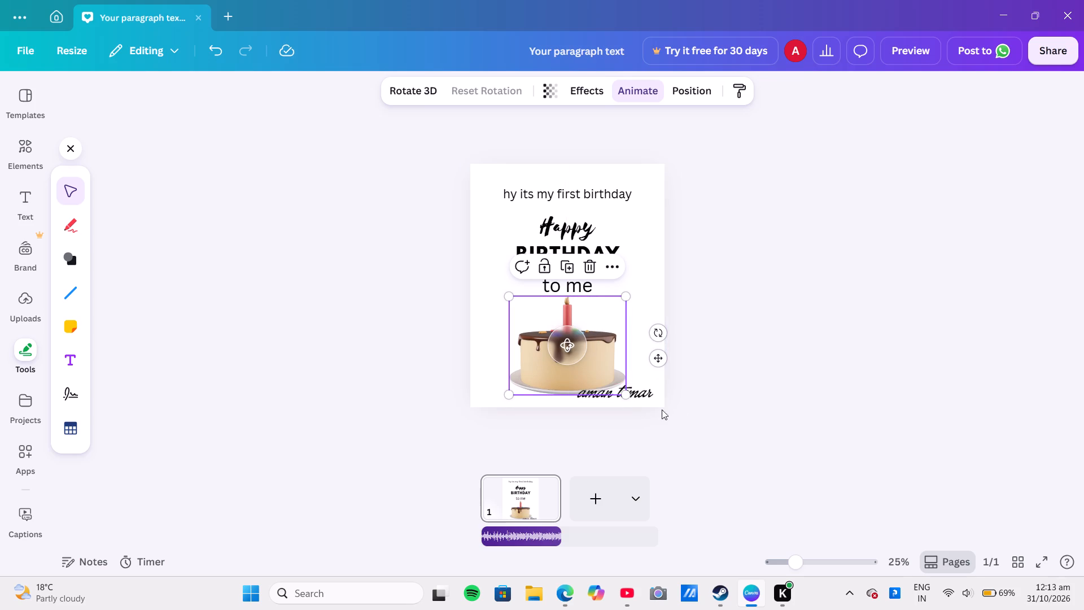
Move the signature into the page's bottom-right corner, against the right edge of the page.
{"action": "left_click", "coordinate": [653, 373]}
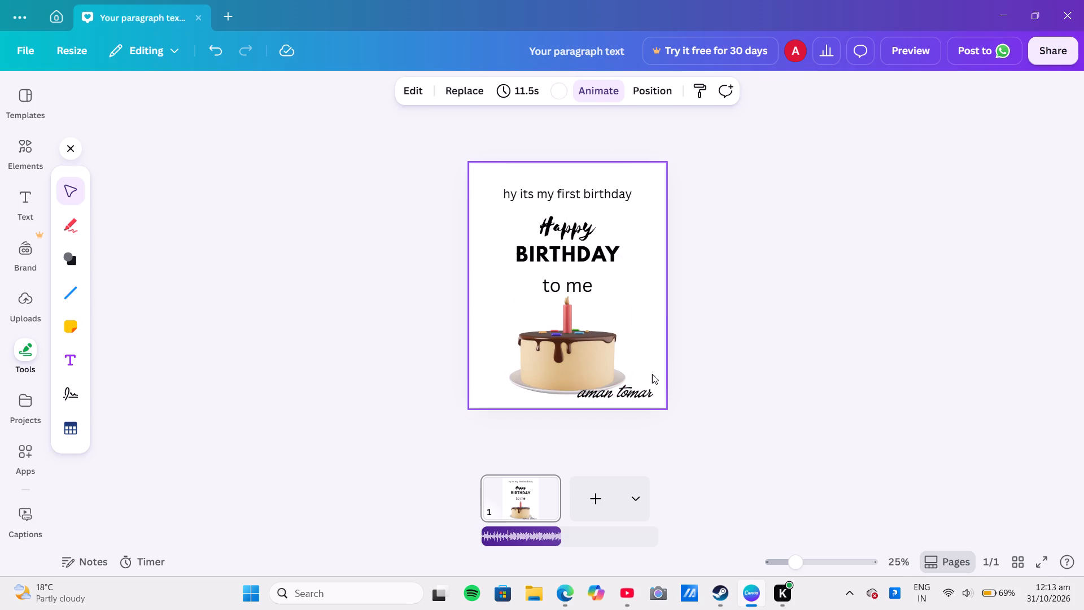
{"action": "left_click", "coordinate": [643, 389]}
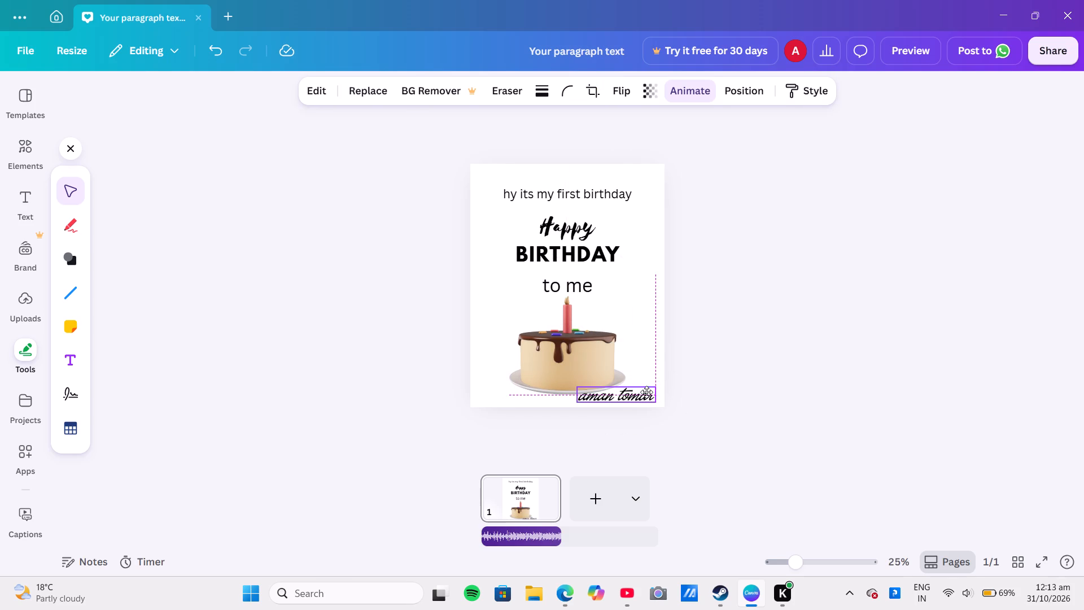
{"action": "left_click", "coordinate": [644, 313]}
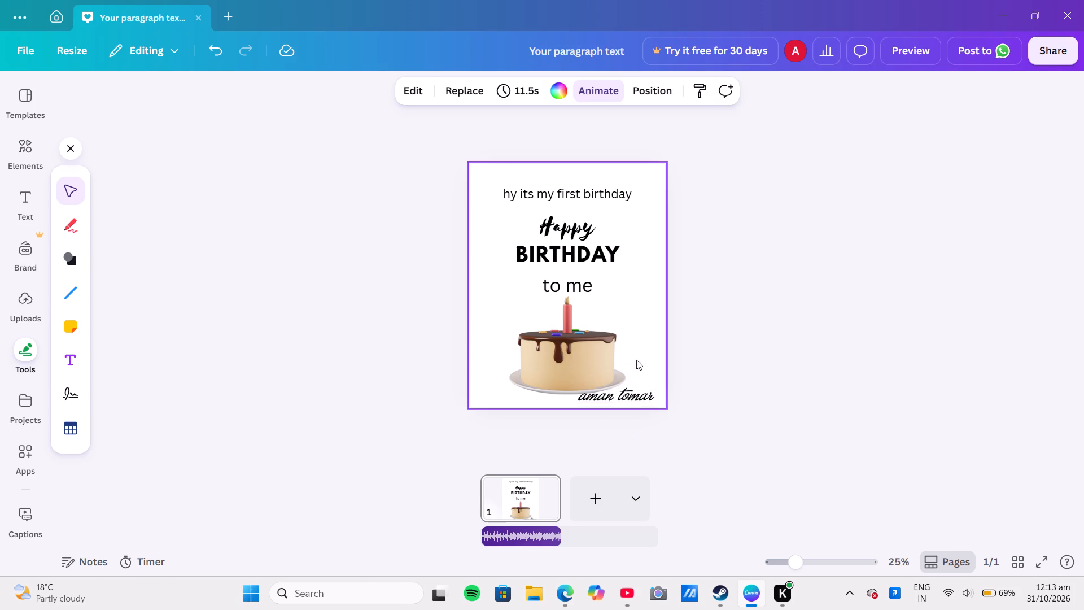
{"action": "left_click_drag", "start_coordinate": [632, 395], "coordinate": [641, 395]}
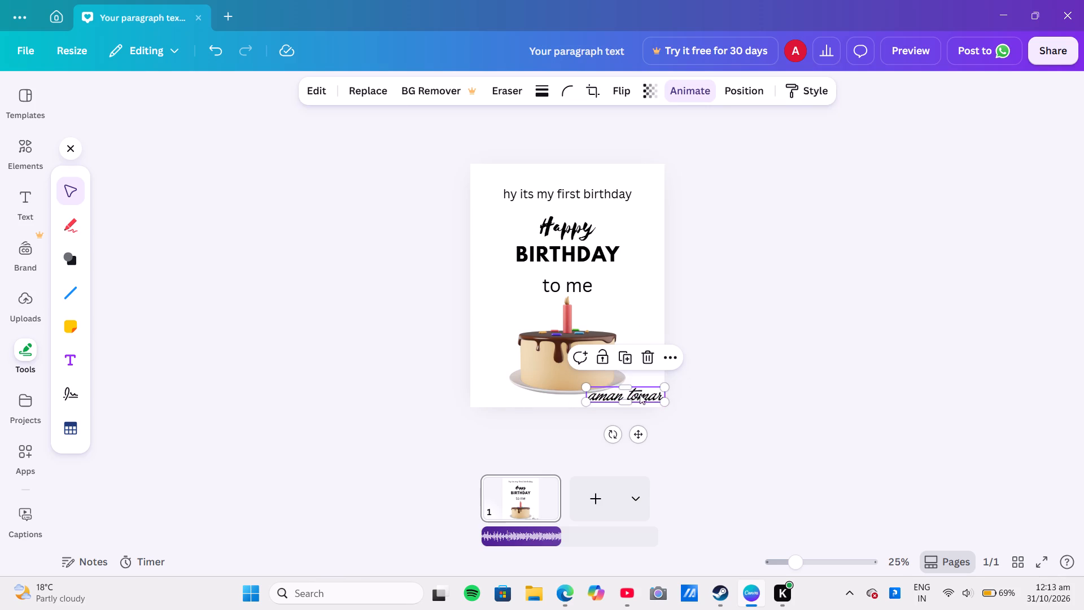
{"action": "left_click", "coordinate": [704, 321]}
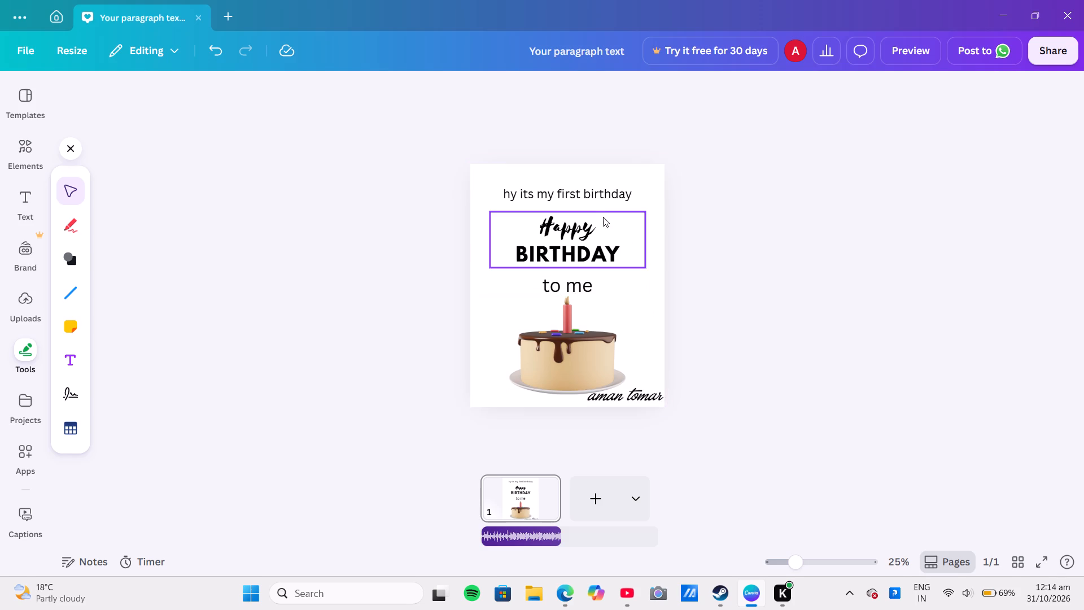
Raise the three text elements slightly on the page: the first-birthday line, the "Happy BIRTHDAY" lettering and the "to me" text.
{"action": "left_click_drag", "start_coordinate": [601, 199], "coordinate": [600, 194]}
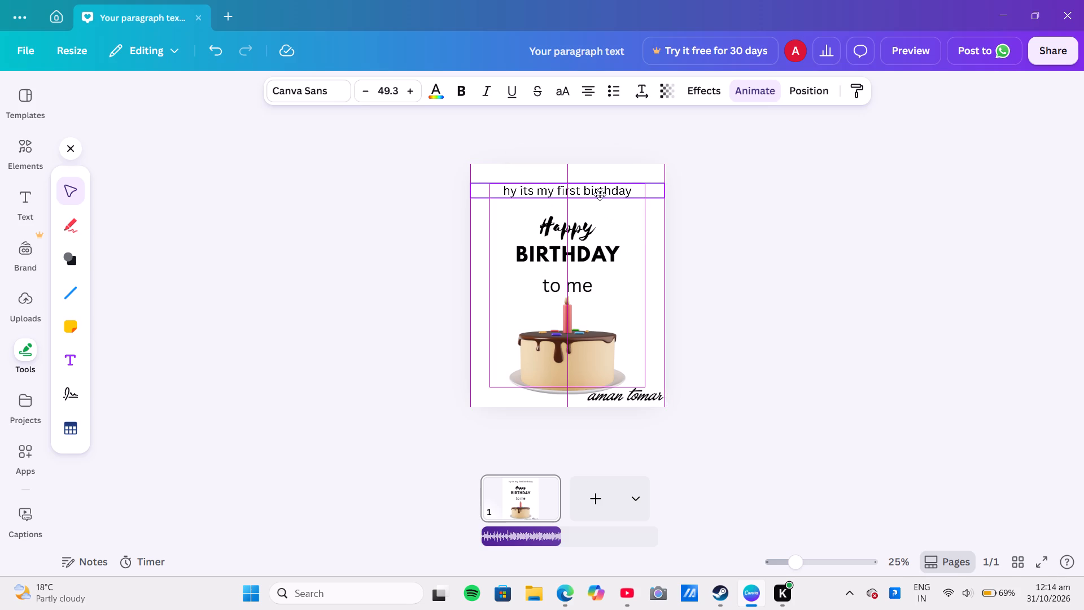
{"action": "left_click_drag", "start_coordinate": [600, 194], "coordinate": [600, 190]}
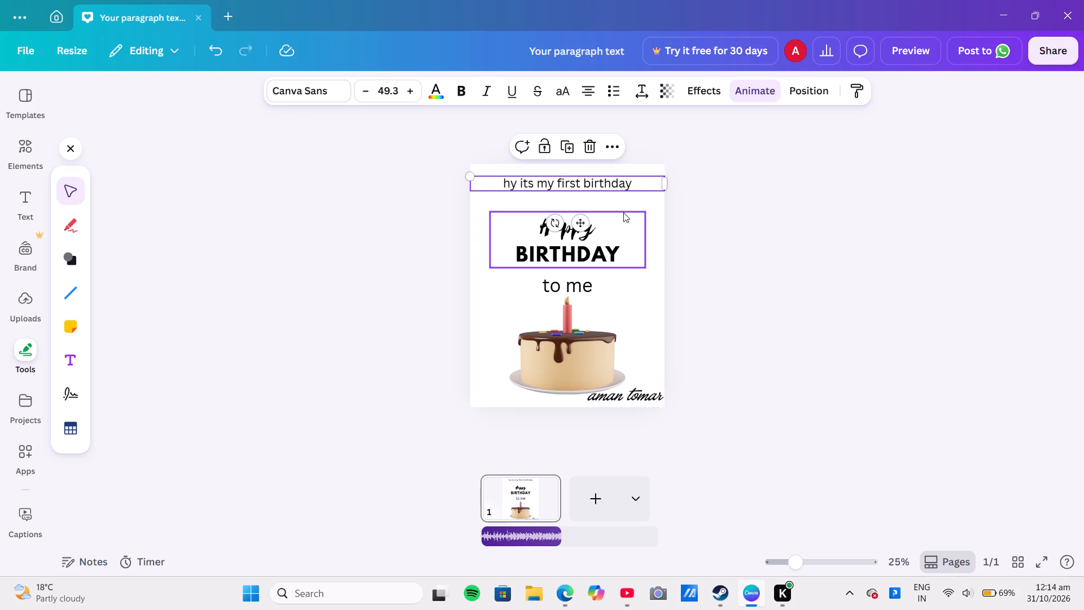
{"action": "left_click", "coordinate": [624, 212]}
{"action": "left_click_drag", "start_coordinate": [600, 228], "coordinate": [603, 216]}
{"action": "left_click", "coordinate": [631, 310]}
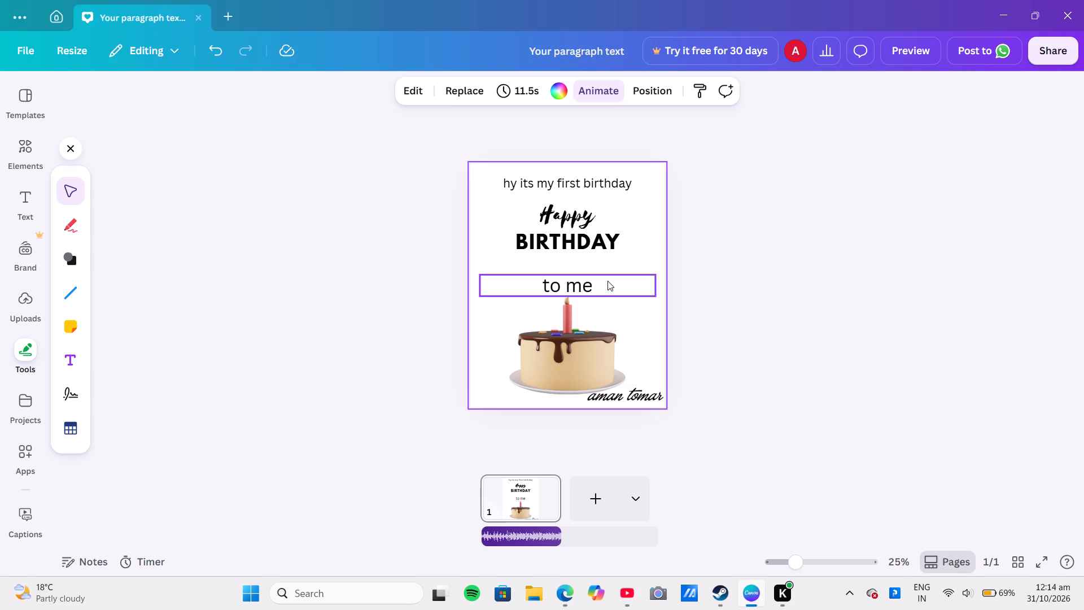
{"action": "left_click_drag", "start_coordinate": [607, 281], "coordinate": [606, 267]}
{"action": "left_click", "coordinate": [738, 286]}
Raise the cake clear of the signature, just below "to me", and shift the signature slightly inward from the page's right edge.
{"action": "left_click_drag", "start_coordinate": [607, 361], "coordinate": [607, 360]}
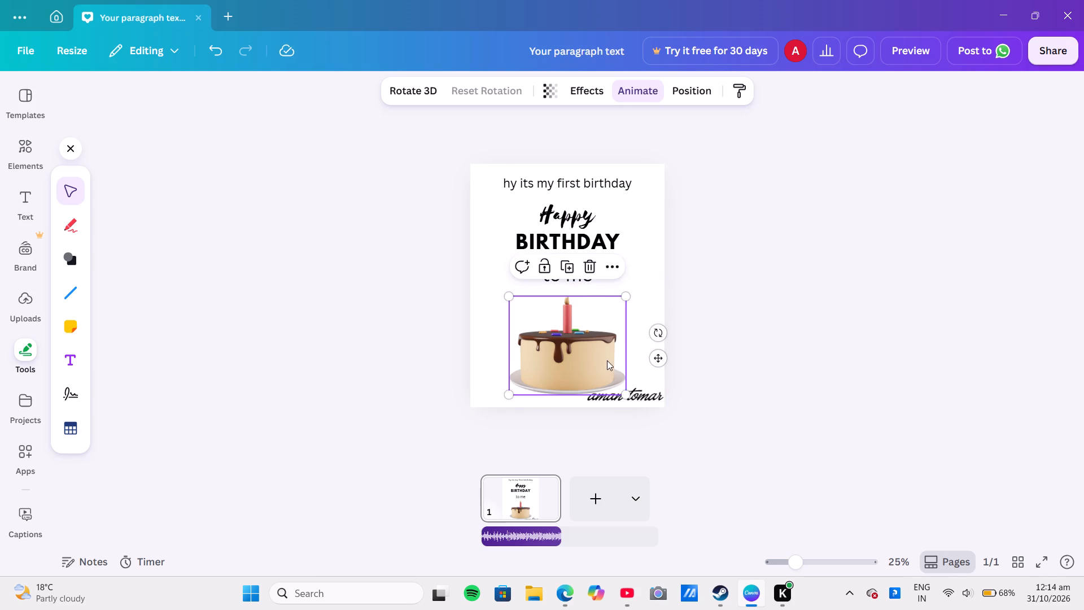
{"action": "left_click_drag", "start_coordinate": [607, 360], "coordinate": [610, 353]}
{"action": "left_click", "coordinate": [709, 345]}
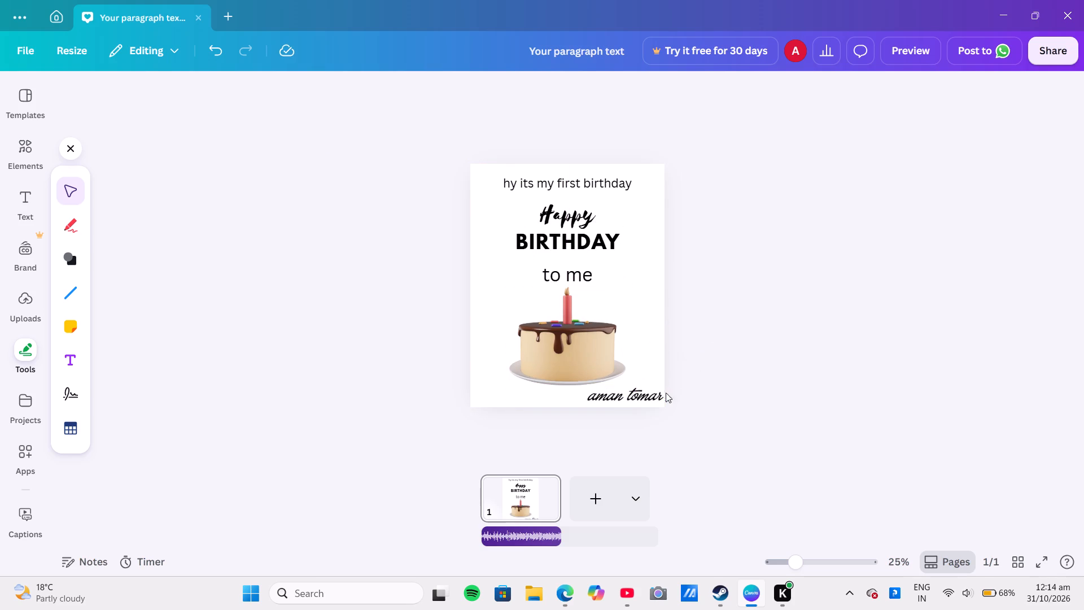
{"action": "left_click", "coordinate": [648, 399]}
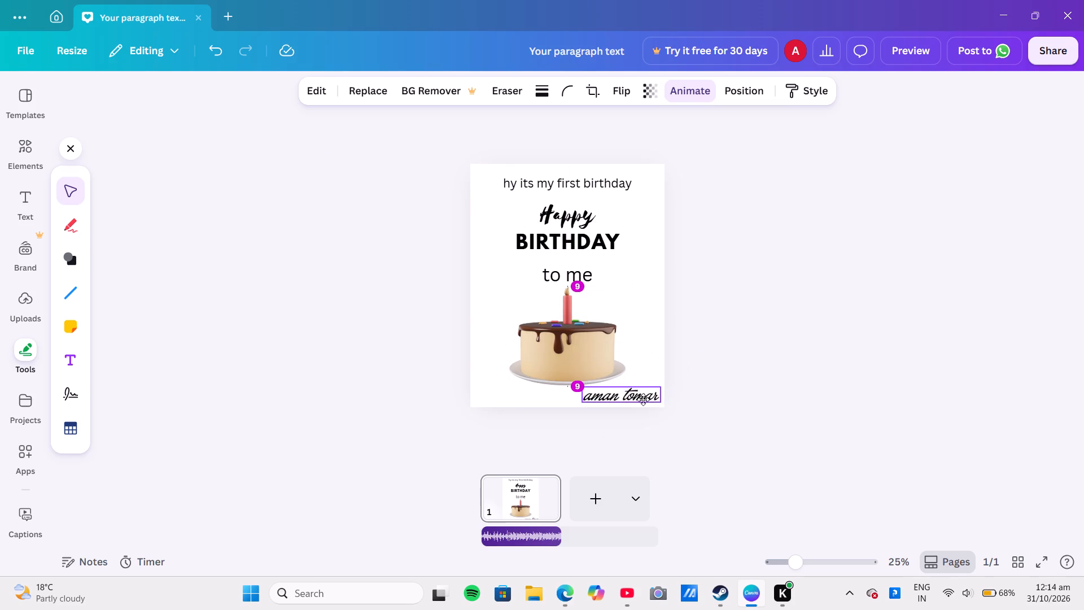
{"action": "left_click", "coordinate": [722, 352]}
Switch the page to video editing so its elements can be edited on a timeline.
{"action": "left_click", "coordinate": [650, 315]}
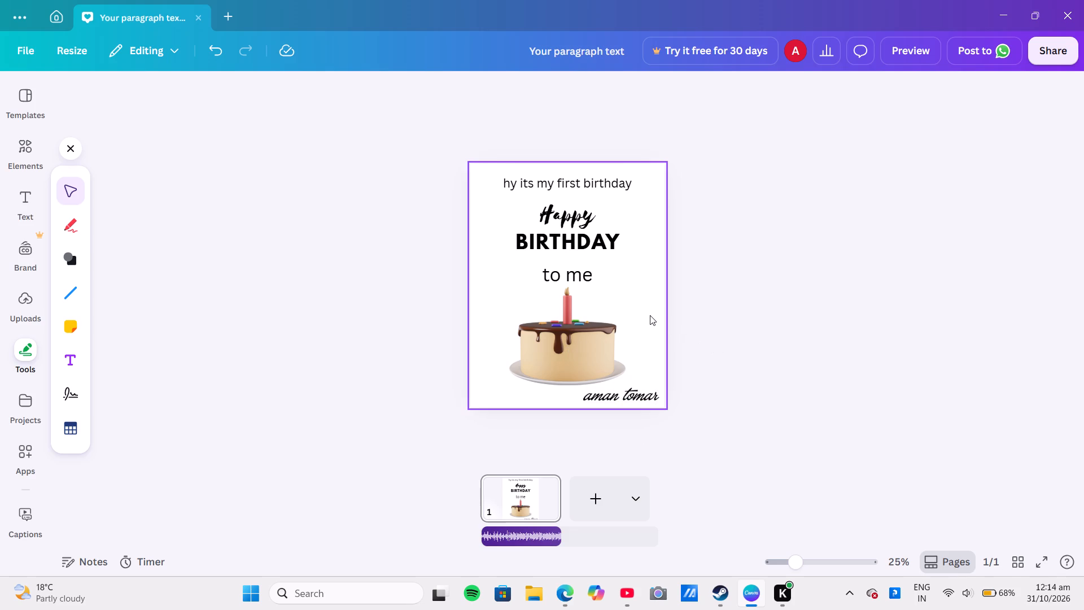
{"action": "right_click", "coordinate": [649, 315]}
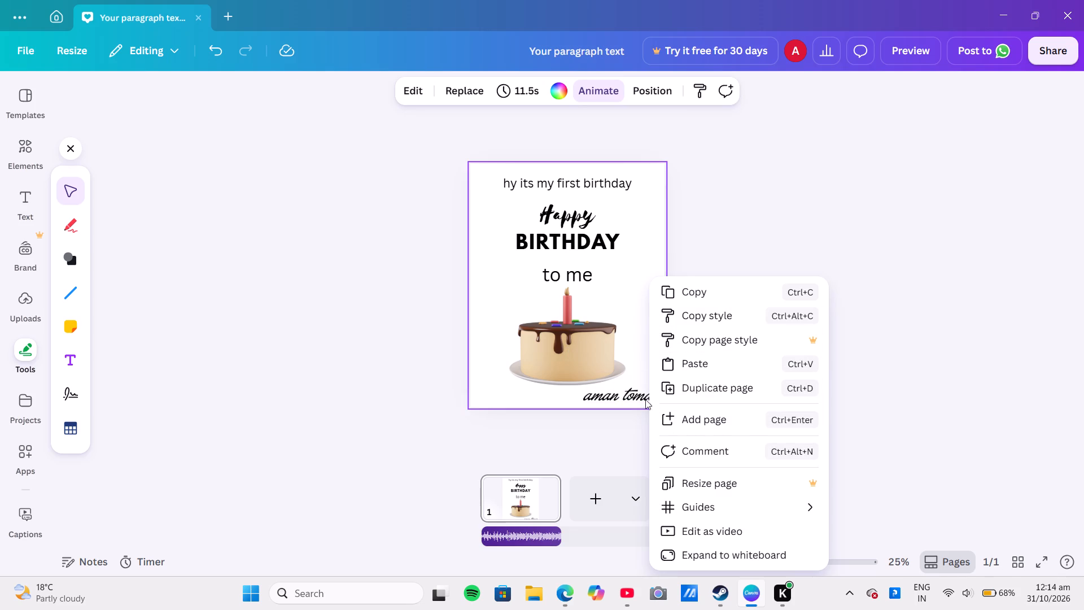
{"action": "left_click", "coordinate": [697, 526]}
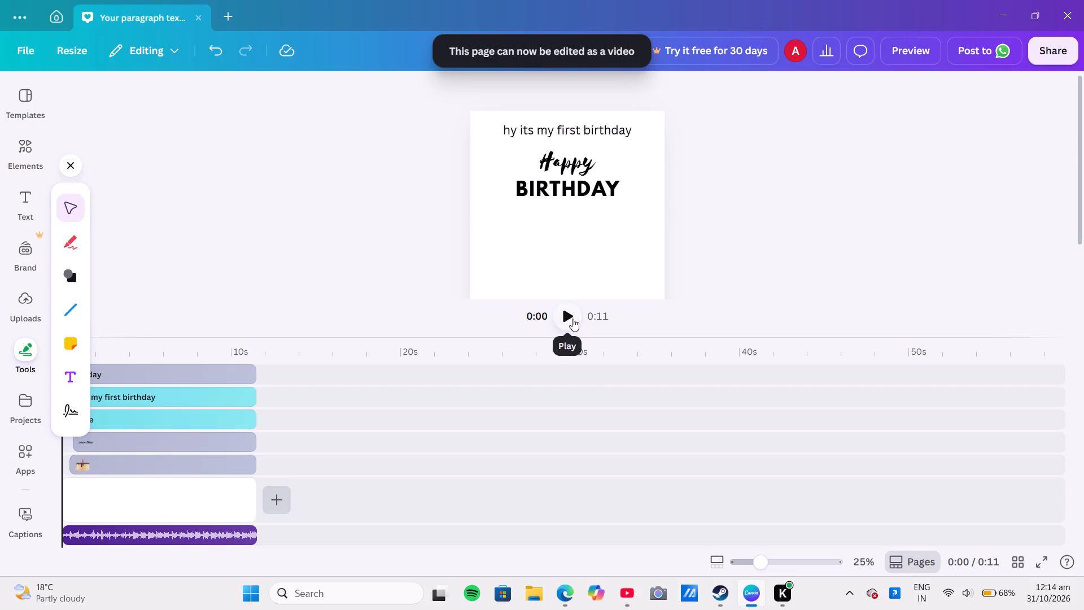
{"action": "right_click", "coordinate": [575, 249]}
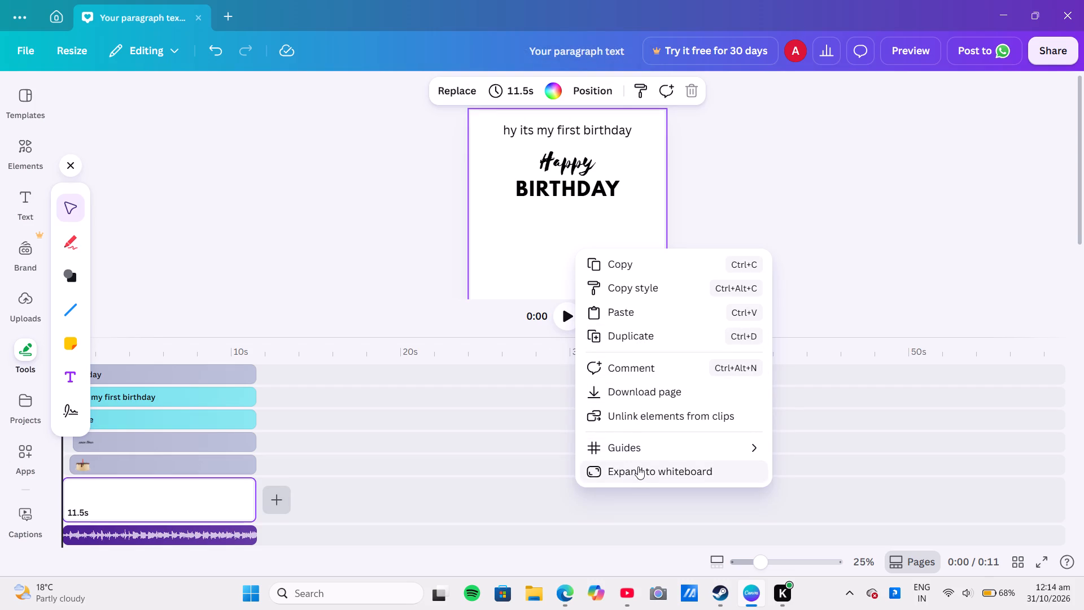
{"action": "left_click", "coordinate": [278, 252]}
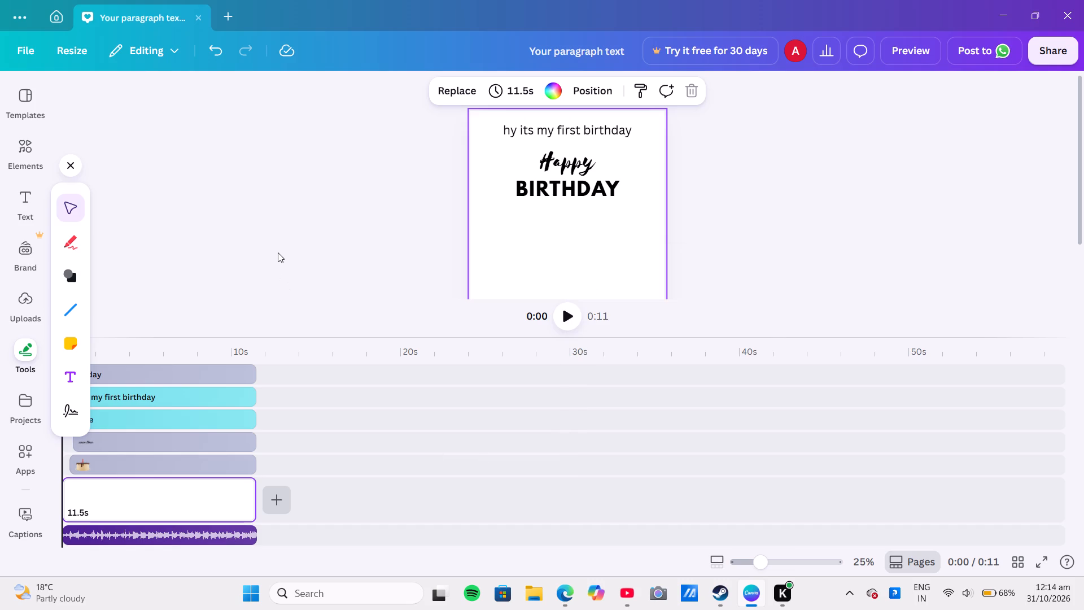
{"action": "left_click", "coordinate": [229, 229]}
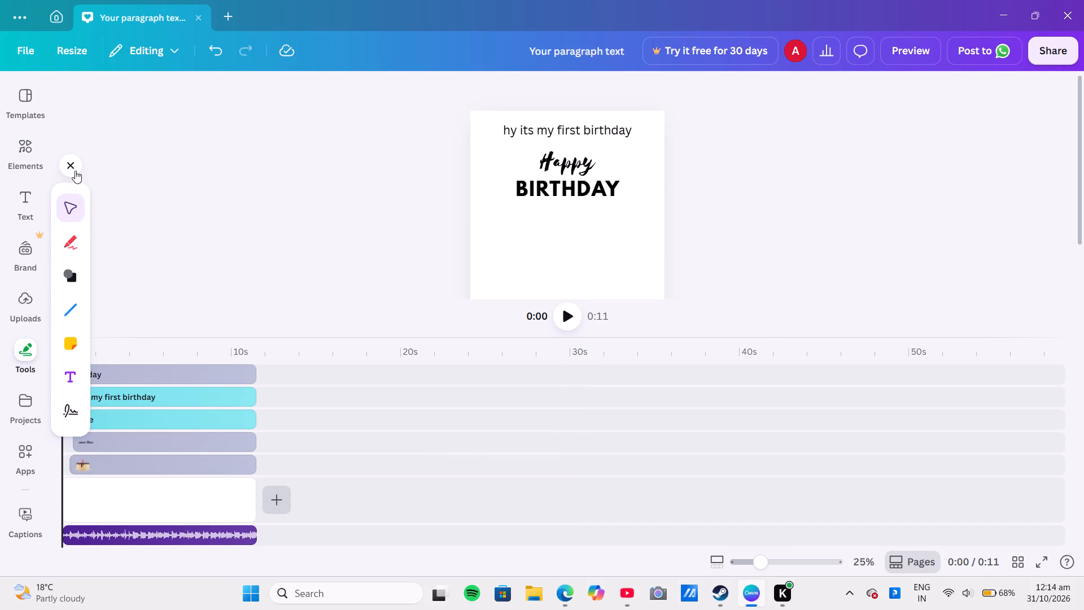
Put away the tools palette and set the timeline elements not to move with clips.
{"action": "left_click", "coordinate": [73, 167]}
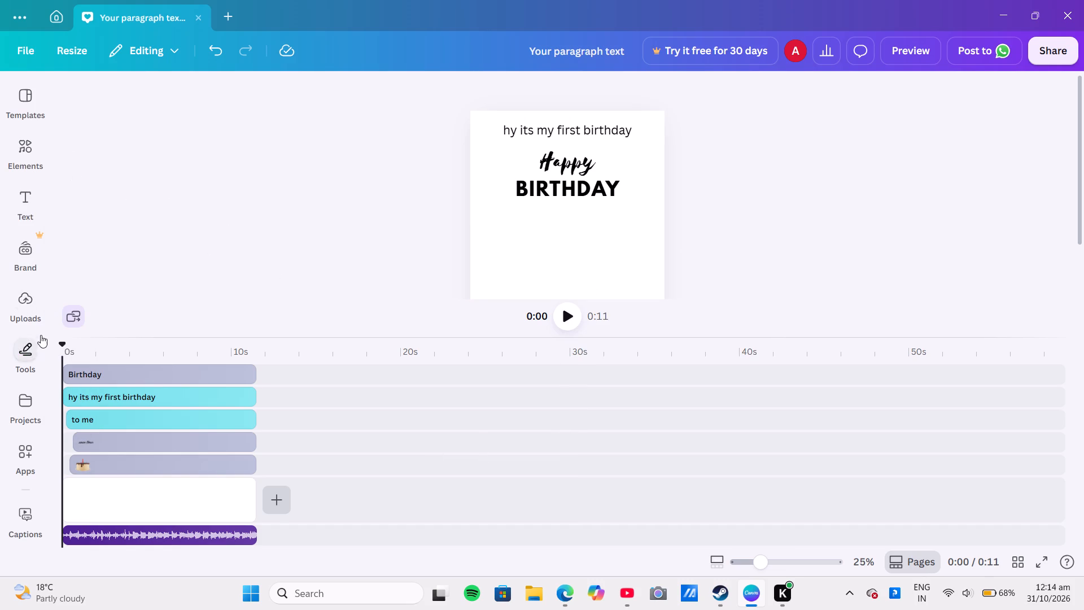
{"action": "left_click", "coordinate": [33, 203]}
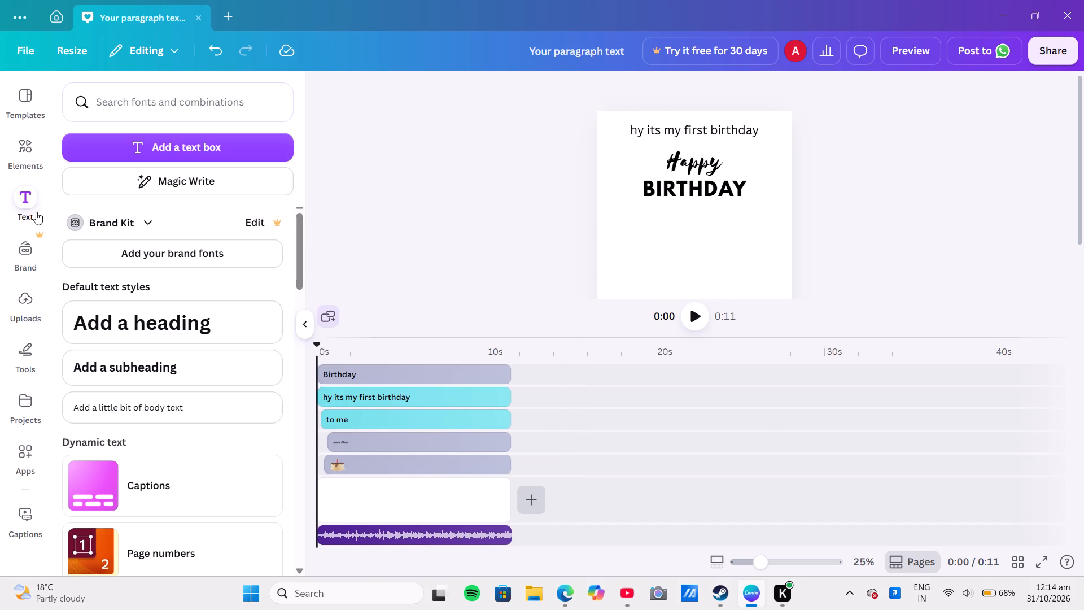
{"action": "left_click", "coordinate": [330, 311]}
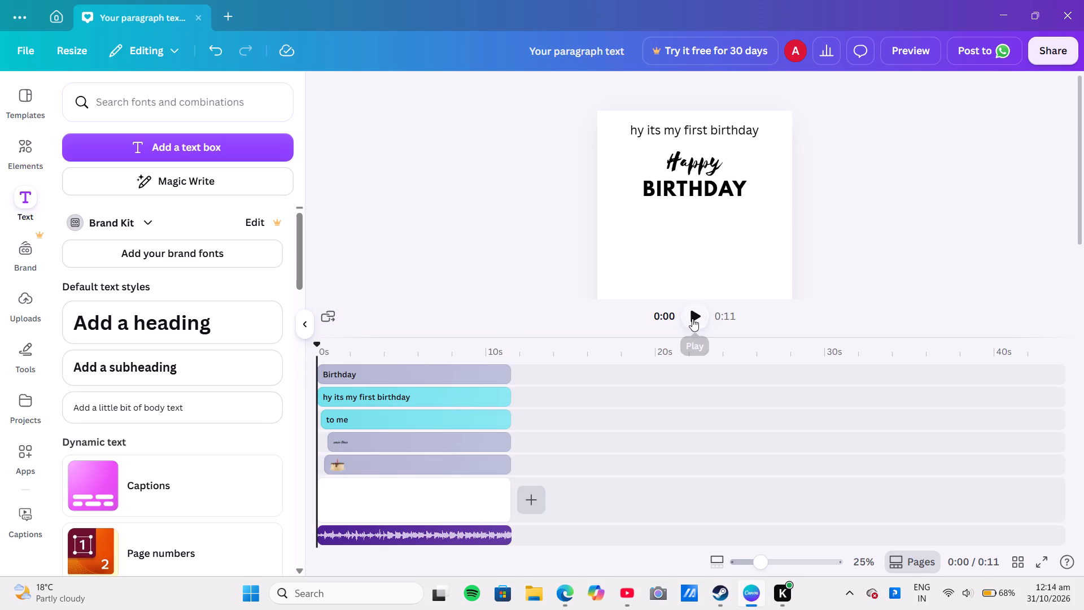
Play the video from start to end to check its timing.
{"action": "left_click", "coordinate": [692, 319]}
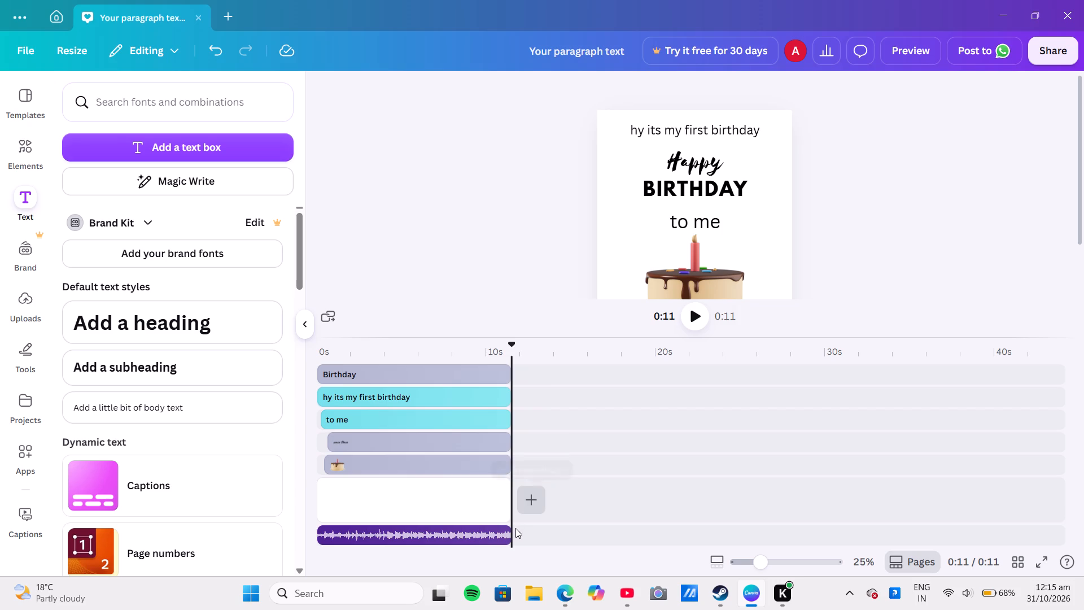
Extend the "to me" text on the timeline to a duration of 21.1 s.
{"action": "left_click_drag", "start_coordinate": [509, 420], "coordinate": [675, 426]}
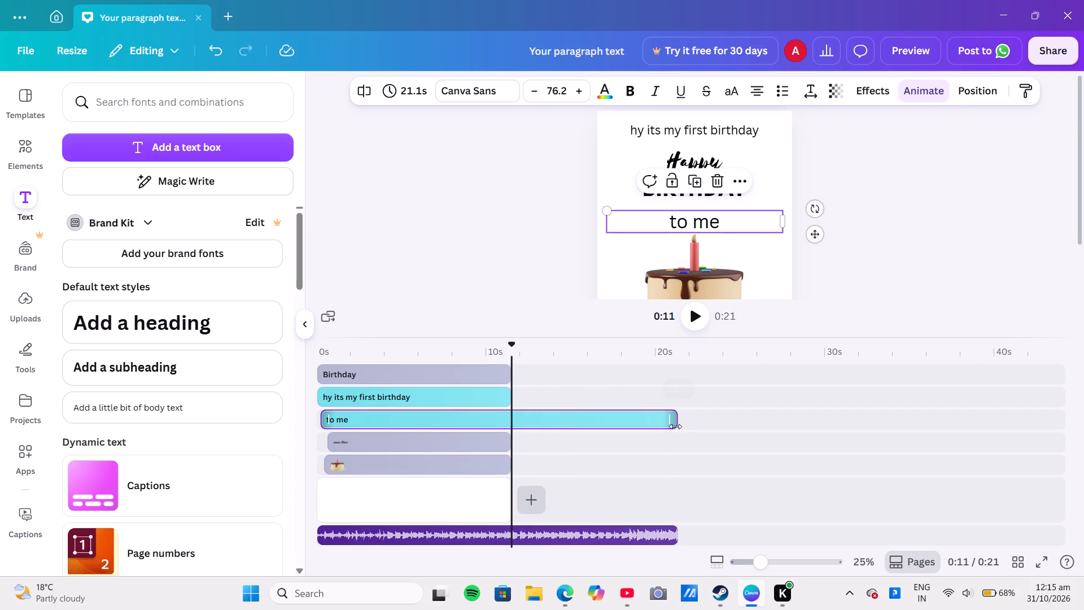
Extend both the "Happy" and "Birthday" lettering tracks on the timeline so they end together at about 20.5 s.
{"action": "left_click_drag", "start_coordinate": [496, 376], "coordinate": [501, 375]}
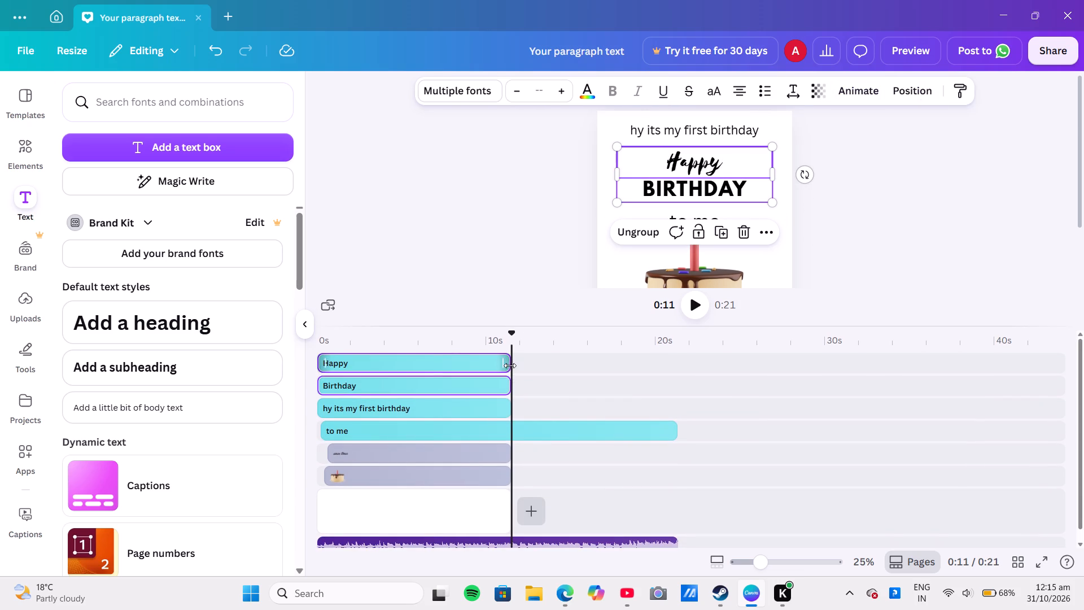
{"action": "left_click_drag", "start_coordinate": [510, 365], "coordinate": [790, 359]}
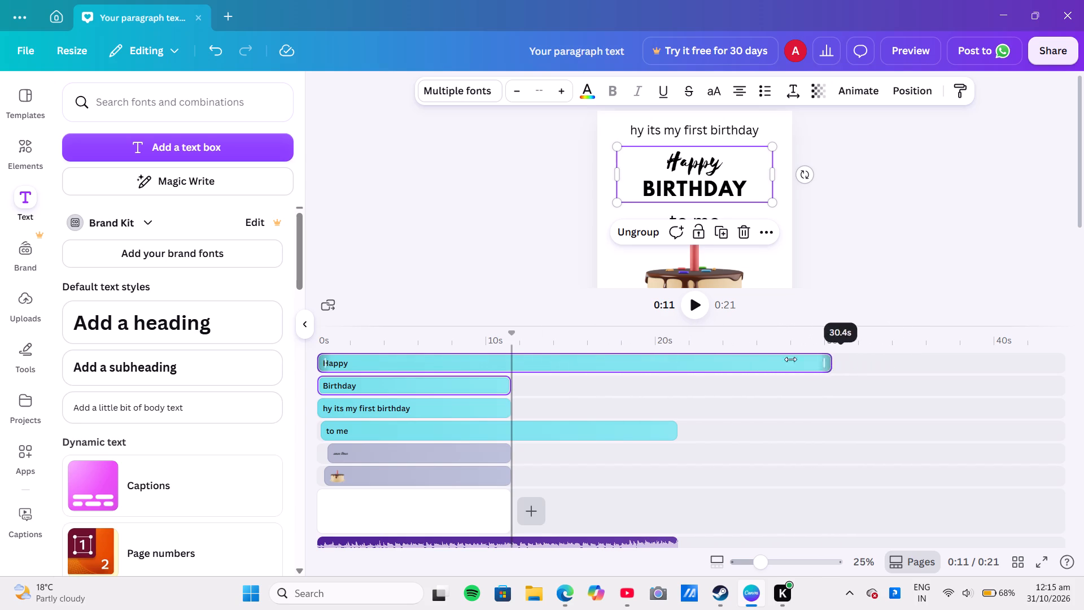
{"action": "left_click_drag", "start_coordinate": [790, 359], "coordinate": [664, 347]}
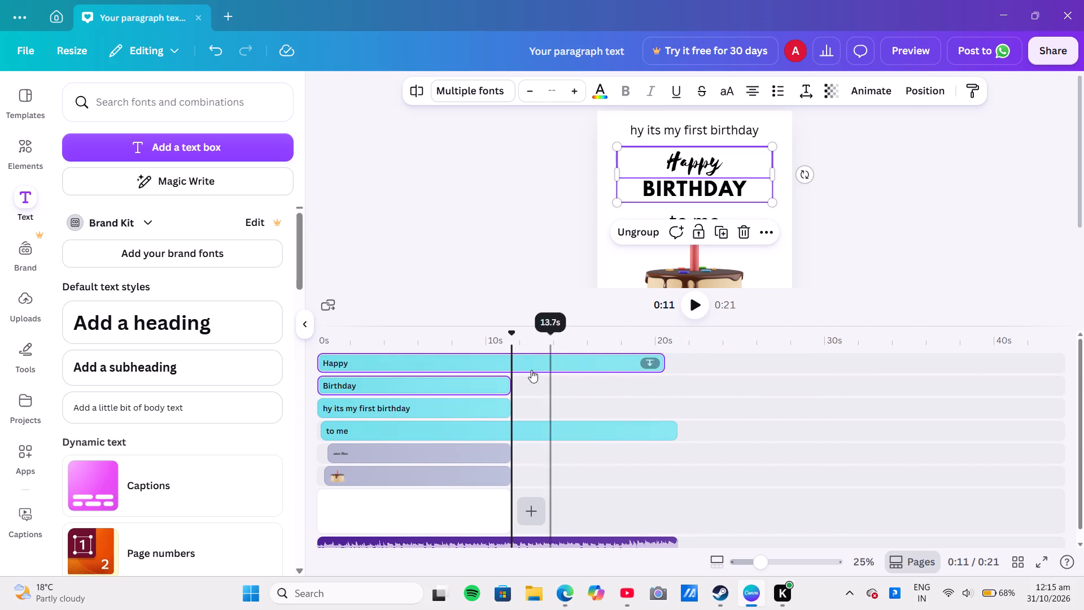
{"action": "left_click_drag", "start_coordinate": [509, 381], "coordinate": [661, 377]}
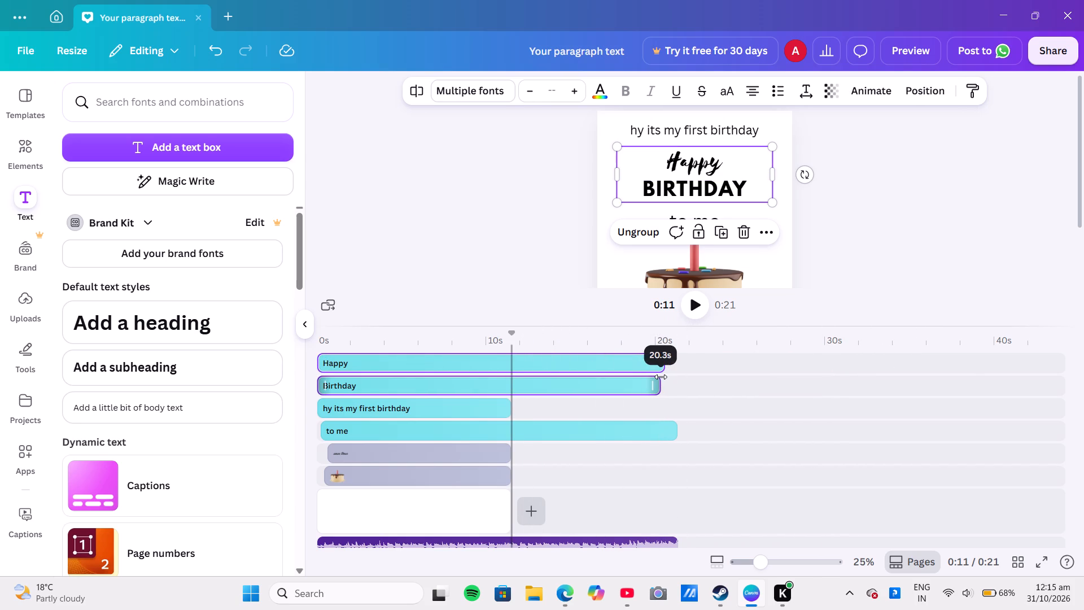
{"action": "left_click_drag", "start_coordinate": [661, 377], "coordinate": [663, 376]}
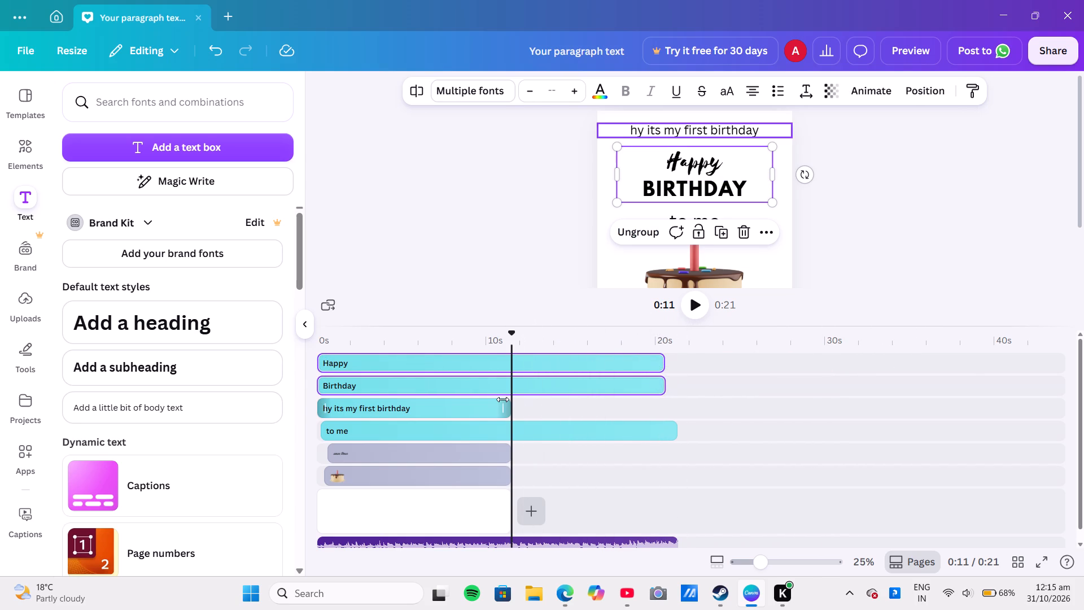
Extend the "hy its my first birthday" text on the timeline to a duration of 20.5 s.
{"action": "left_click_drag", "start_coordinate": [505, 403], "coordinate": [518, 408]}
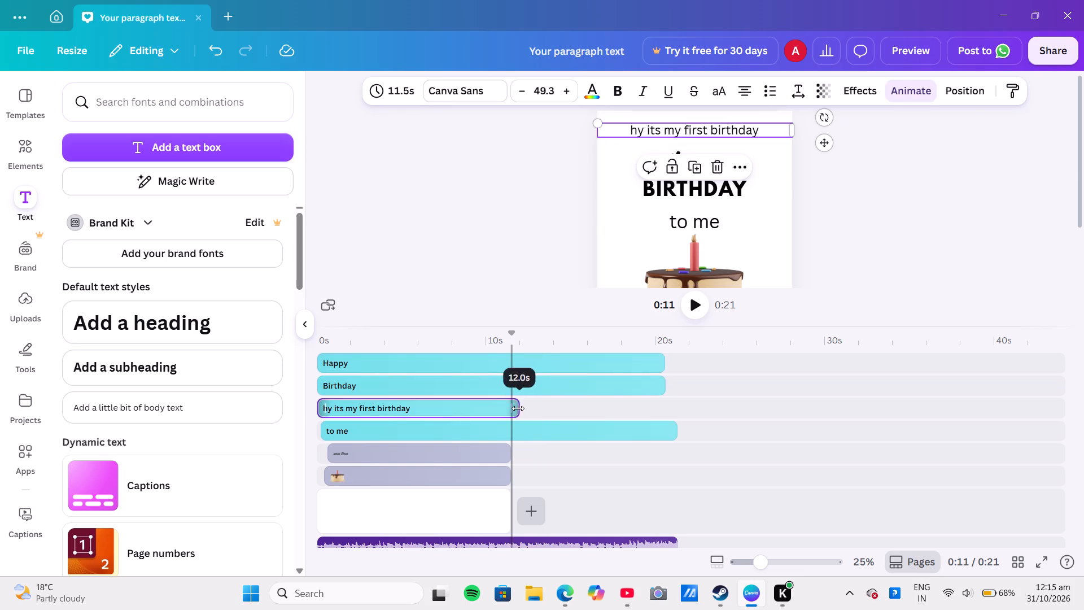
{"action": "left_click_drag", "start_coordinate": [518, 408], "coordinate": [658, 439]}
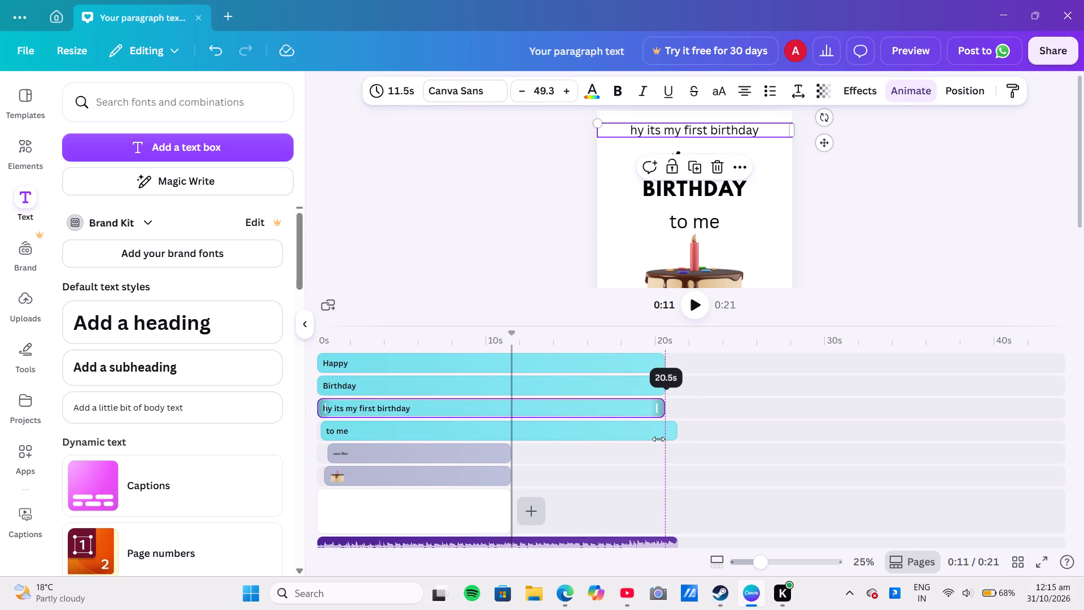
{"action": "left_click_drag", "start_coordinate": [658, 439], "coordinate": [659, 439]}
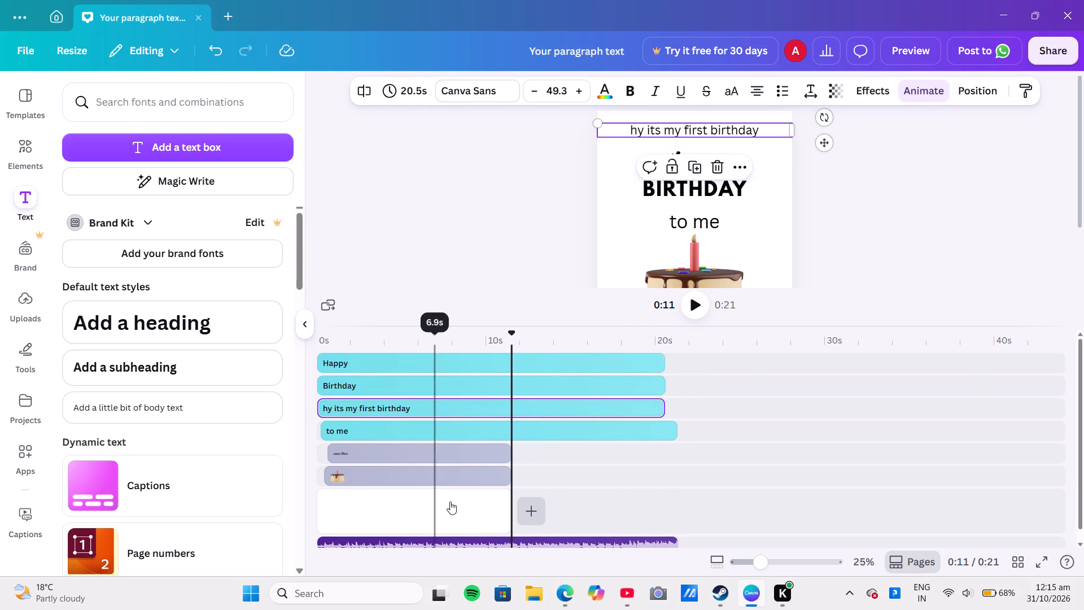
Start the signature at 0 s on the timeline and extend its duration to 20.6 s.
{"action": "left_click_drag", "start_coordinate": [511, 454], "coordinate": [557, 456]}
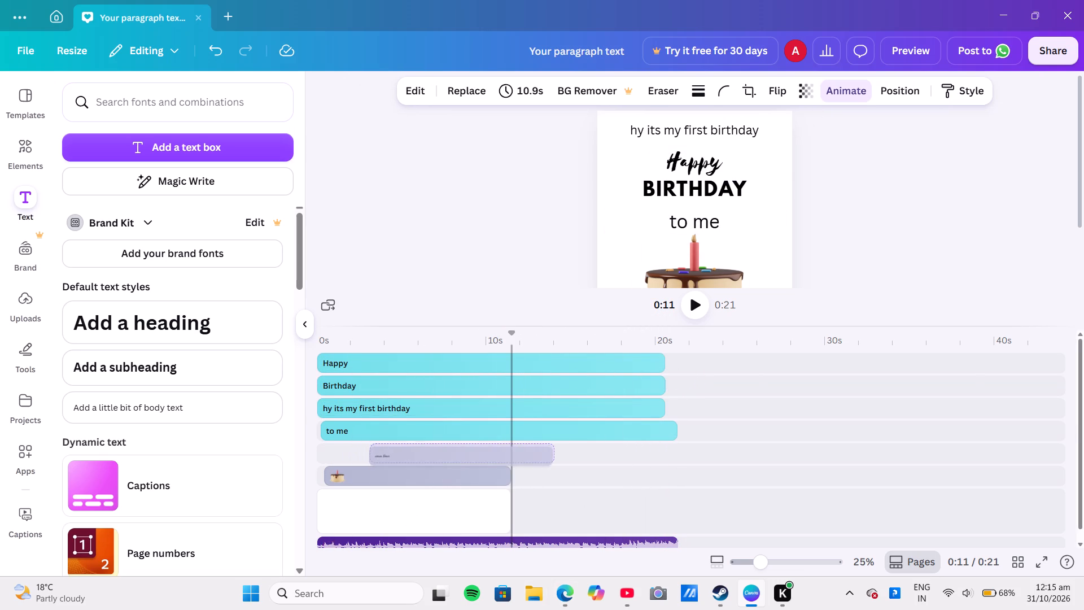
{"action": "left_click_drag", "start_coordinate": [557, 456], "coordinate": [502, 455]}
{"action": "left_click_drag", "start_coordinate": [497, 453], "coordinate": [520, 454]}
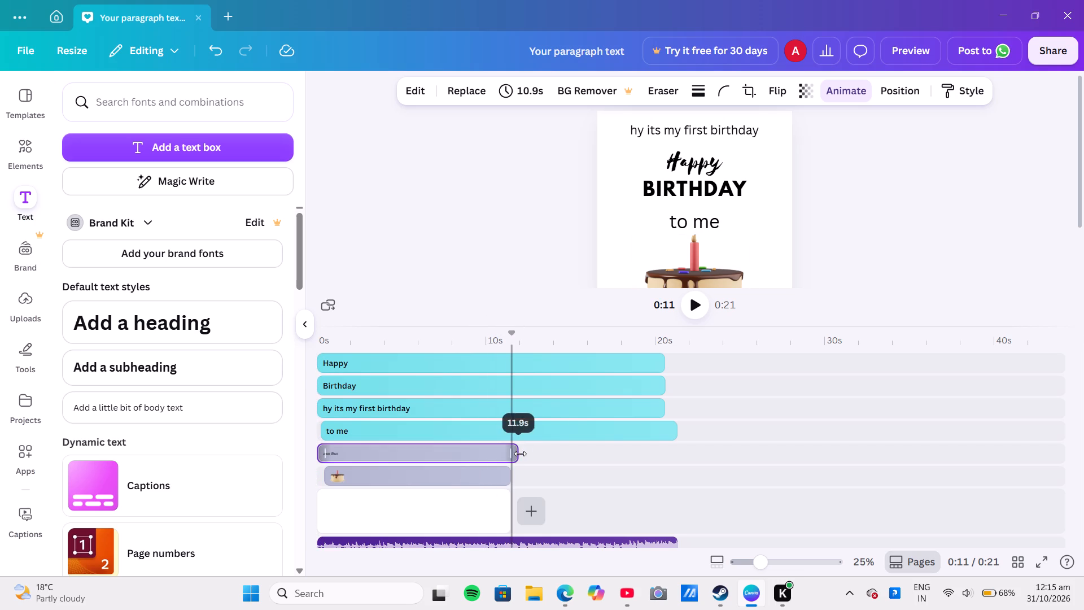
{"action": "left_click_drag", "start_coordinate": [520, 454], "coordinate": [663, 467]}
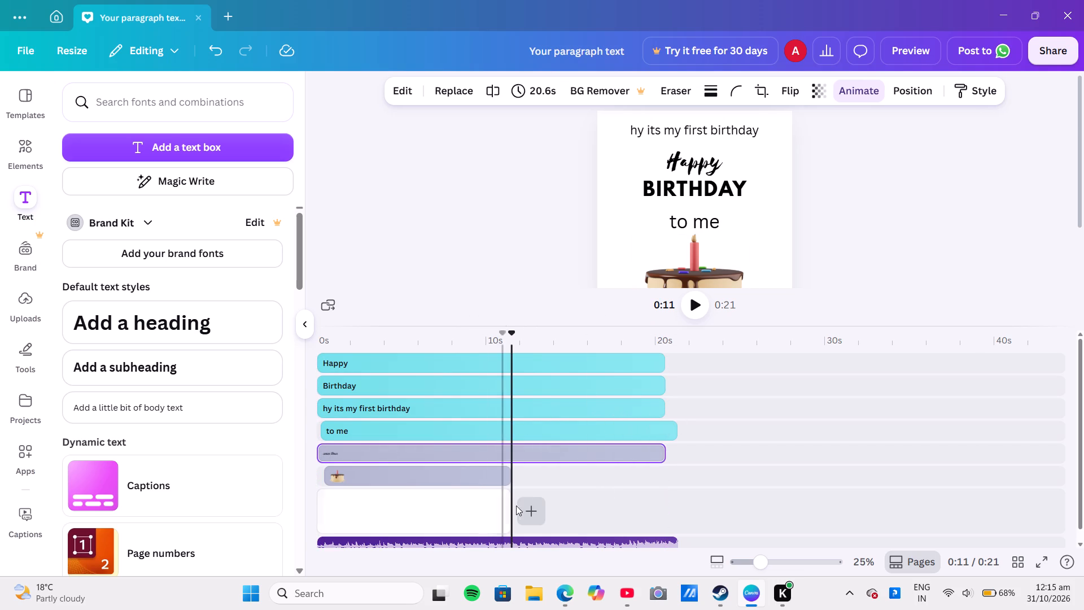
Extend the cake track on the timeline so it ends with the signature track at about 20.5 s.
{"action": "left_click_drag", "start_coordinate": [508, 480], "coordinate": [663, 501]}
{"action": "left_click_drag", "start_coordinate": [682, 450], "coordinate": [679, 451]}
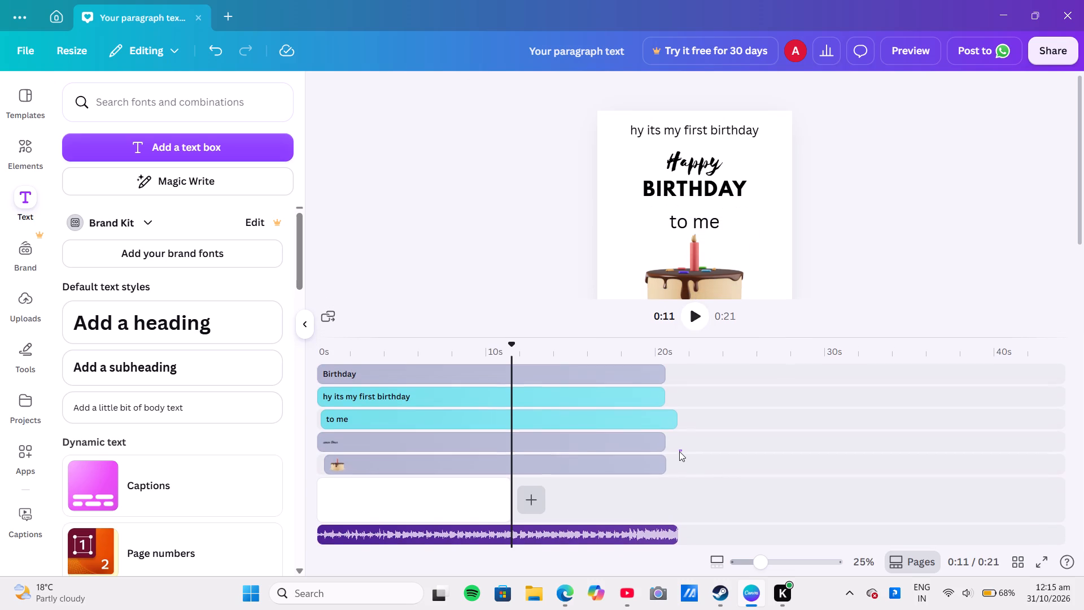
{"action": "left_click_drag", "start_coordinate": [679, 451], "coordinate": [677, 452]}
{"action": "left_click_drag", "start_coordinate": [676, 452], "coordinate": [666, 508]}
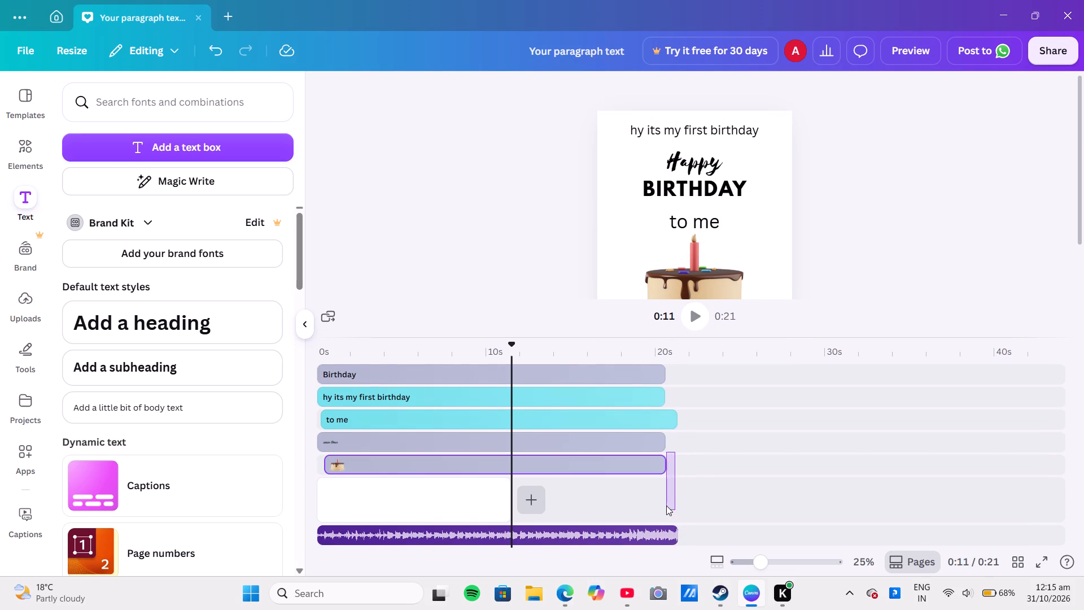
{"action": "left_click", "coordinate": [715, 456]}
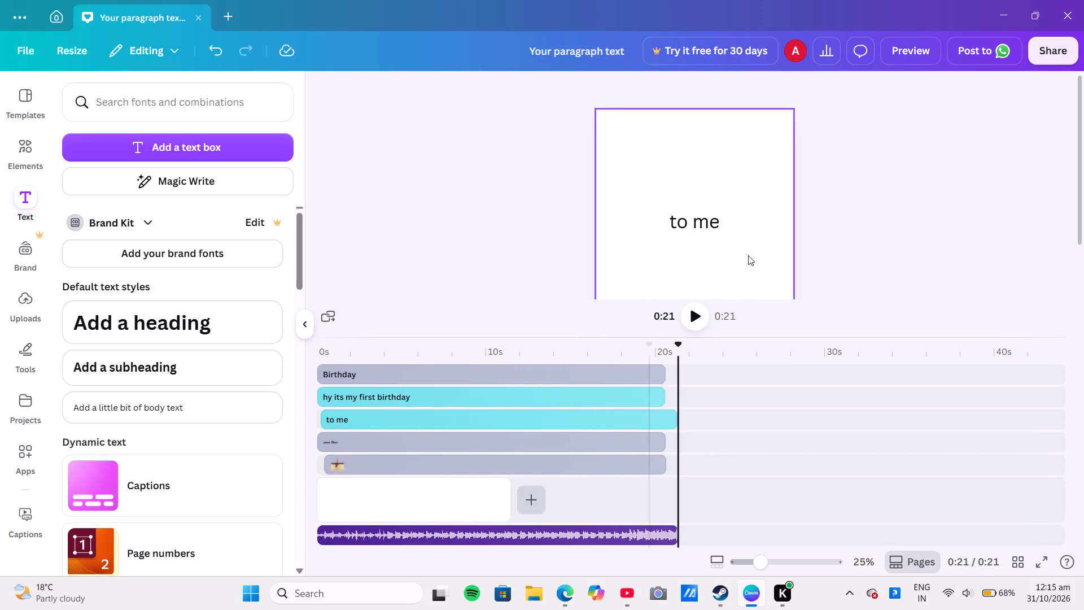
Play the animated design to check the extended element timings.
{"action": "left_click", "coordinate": [698, 310]}
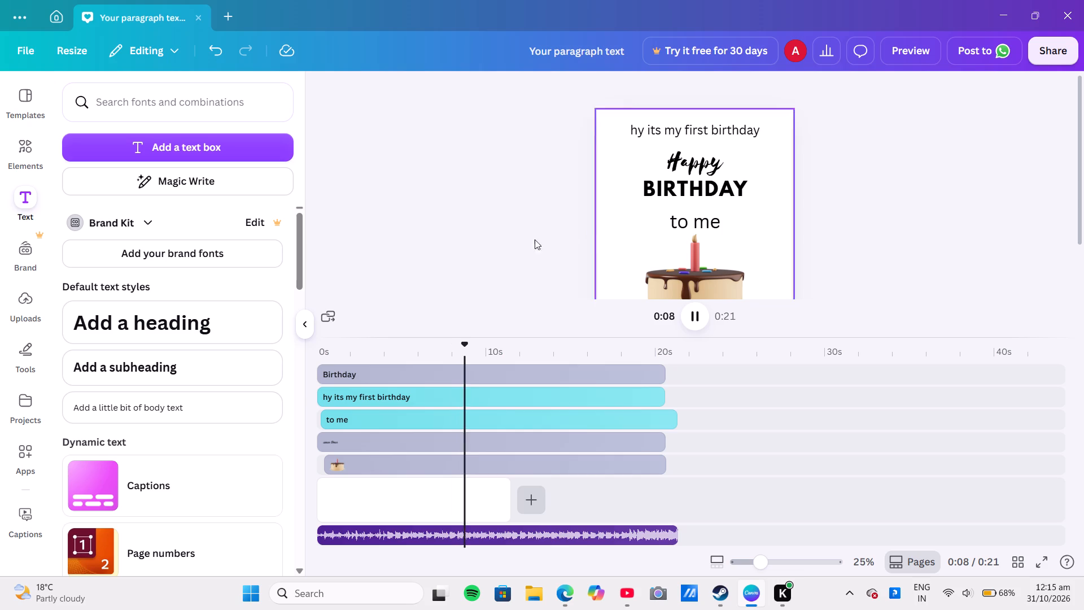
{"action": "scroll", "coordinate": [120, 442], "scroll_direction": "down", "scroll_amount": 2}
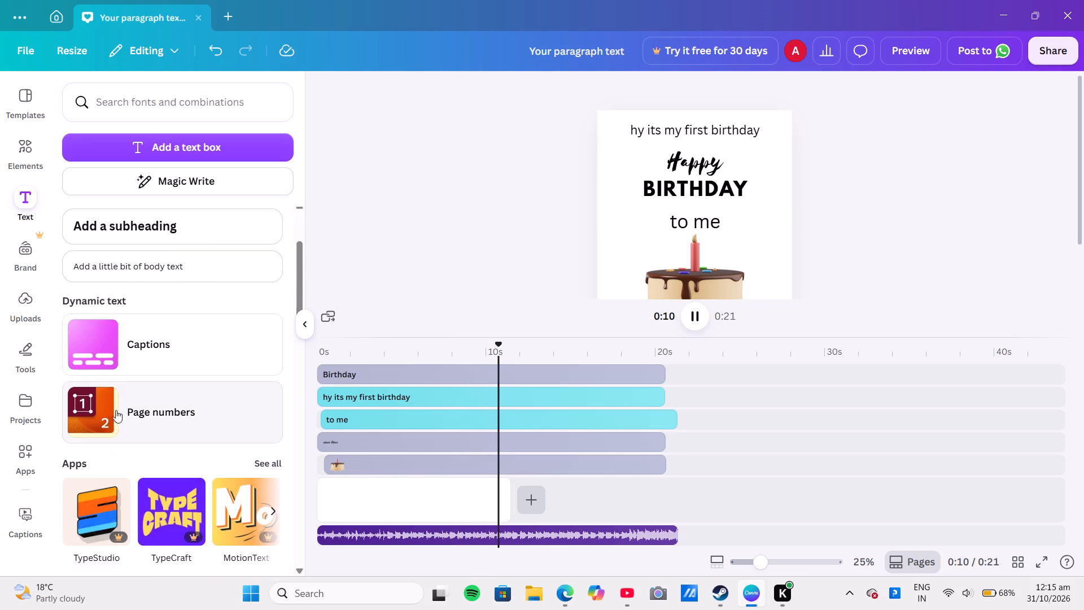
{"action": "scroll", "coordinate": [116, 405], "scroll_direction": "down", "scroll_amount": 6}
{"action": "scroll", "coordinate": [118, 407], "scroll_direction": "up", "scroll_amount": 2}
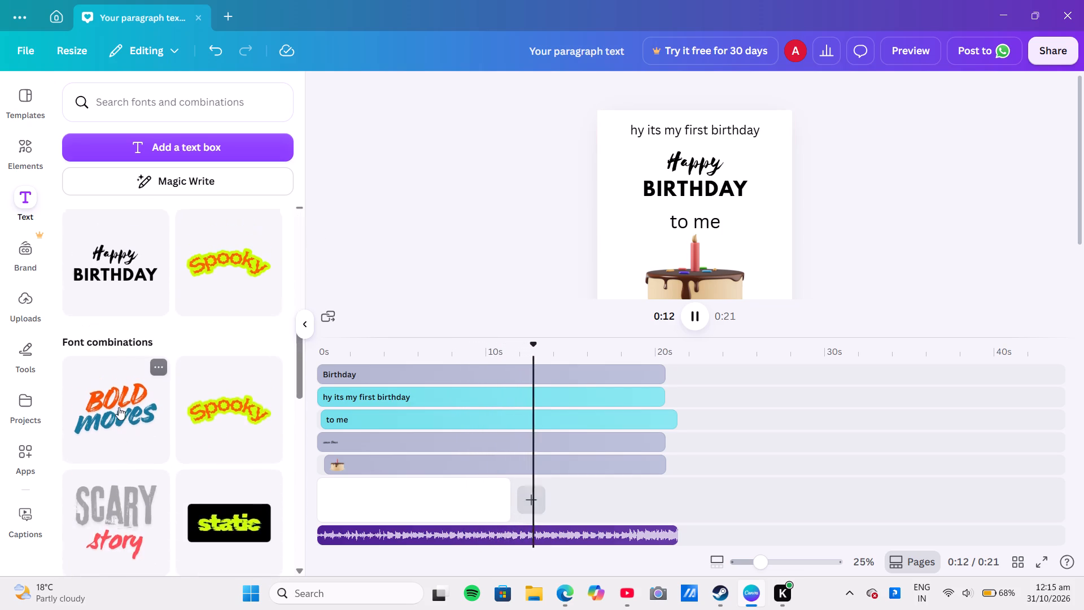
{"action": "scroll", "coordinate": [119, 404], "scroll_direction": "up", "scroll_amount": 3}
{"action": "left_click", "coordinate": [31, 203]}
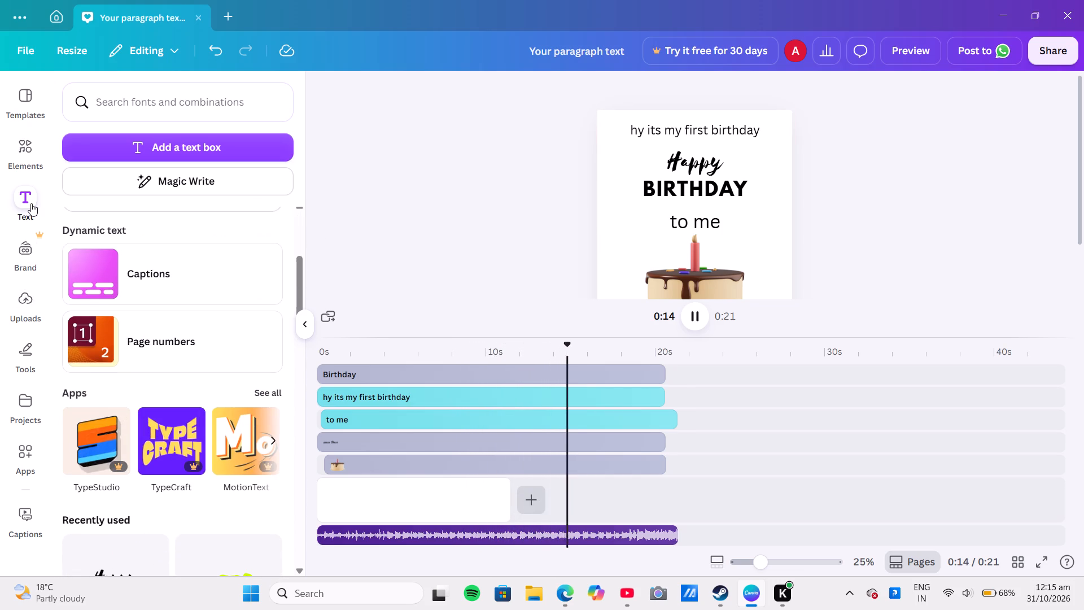
Make the "to me" text bold and colour it with the red-to-orange default gradient.
{"action": "left_click", "coordinate": [544, 219]}
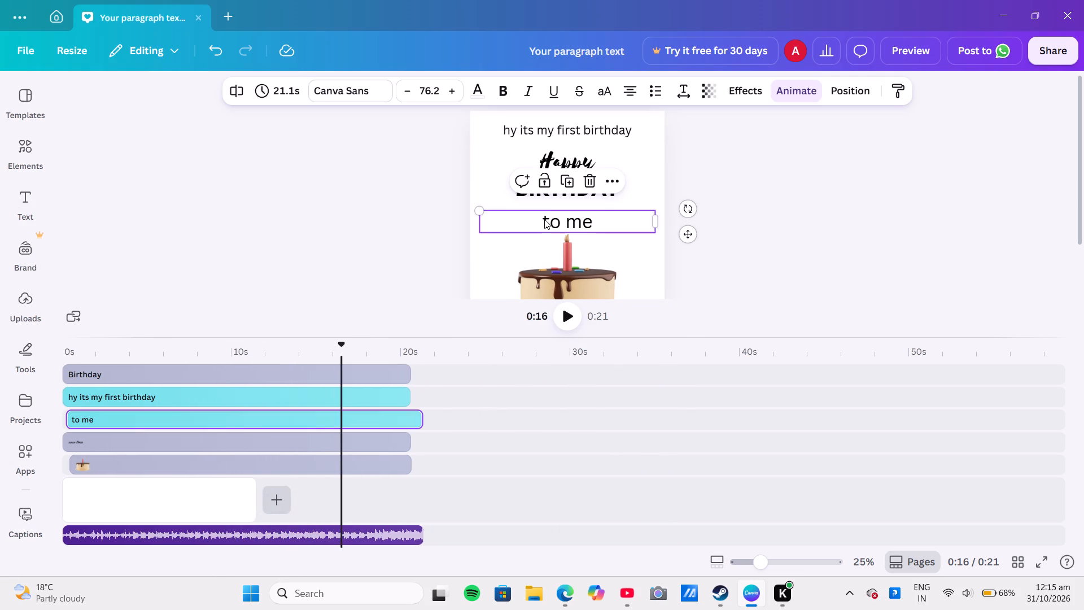
{"action": "left_click", "coordinate": [506, 88]}
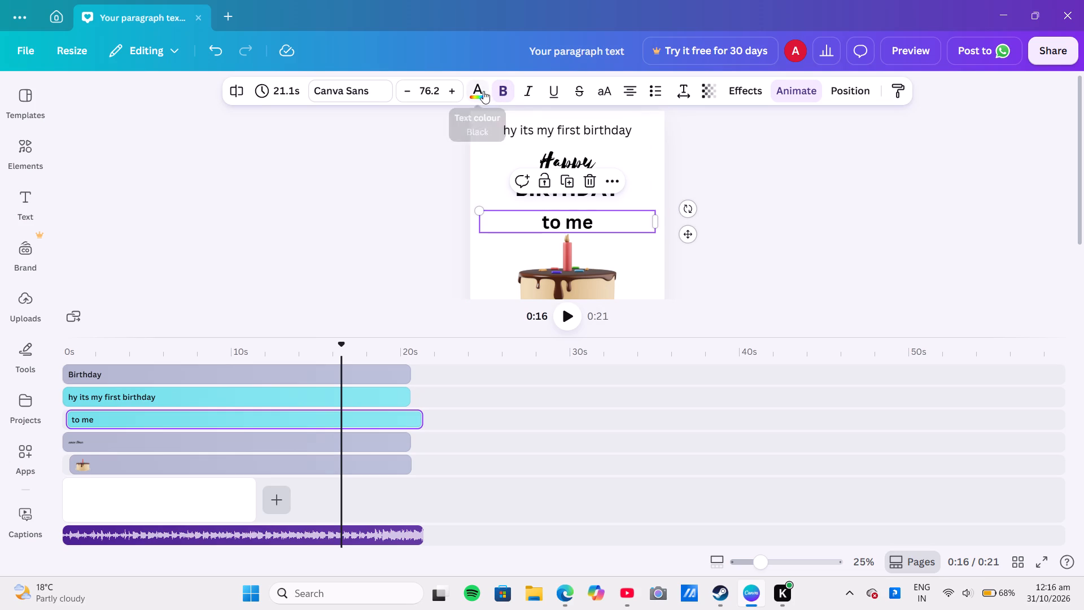
{"action": "left_click", "coordinate": [475, 94]}
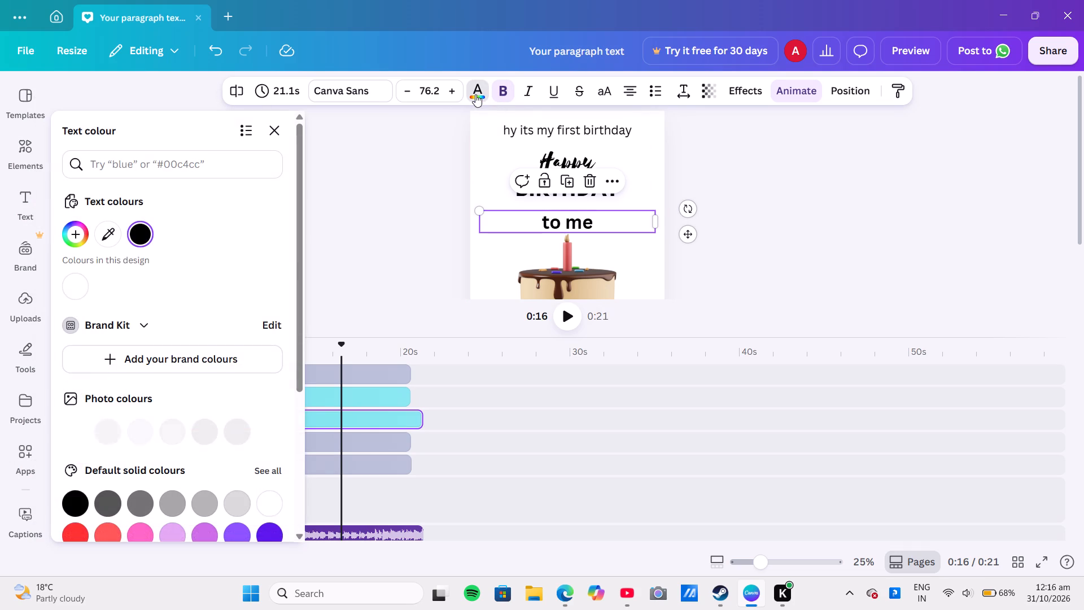
{"action": "scroll", "coordinate": [112, 524], "scroll_direction": "down", "scroll_amount": 2}
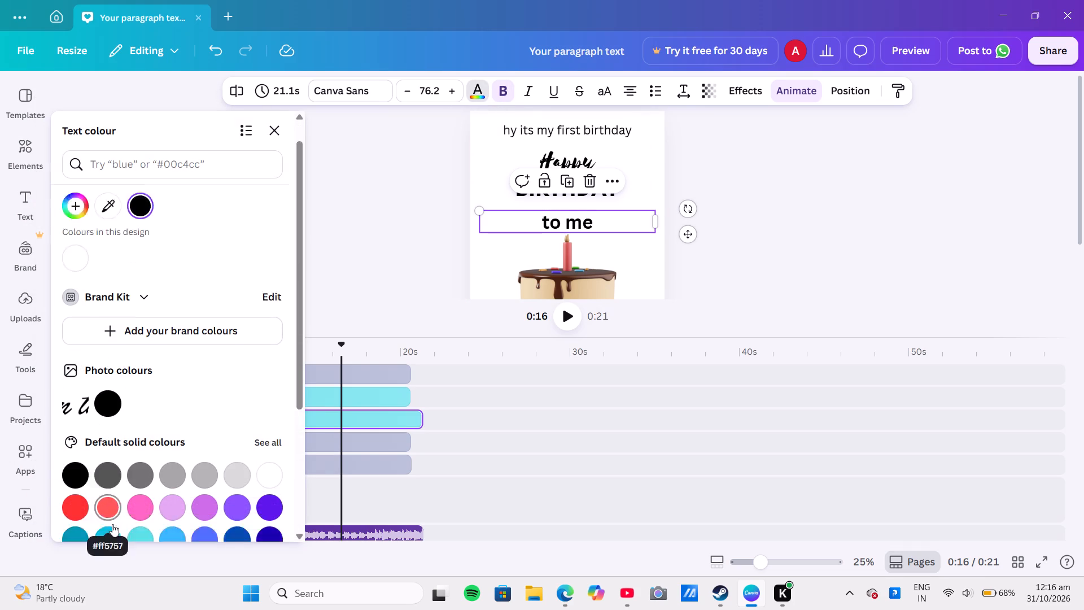
{"action": "scroll", "coordinate": [191, 461], "scroll_direction": "down", "scroll_amount": 4}
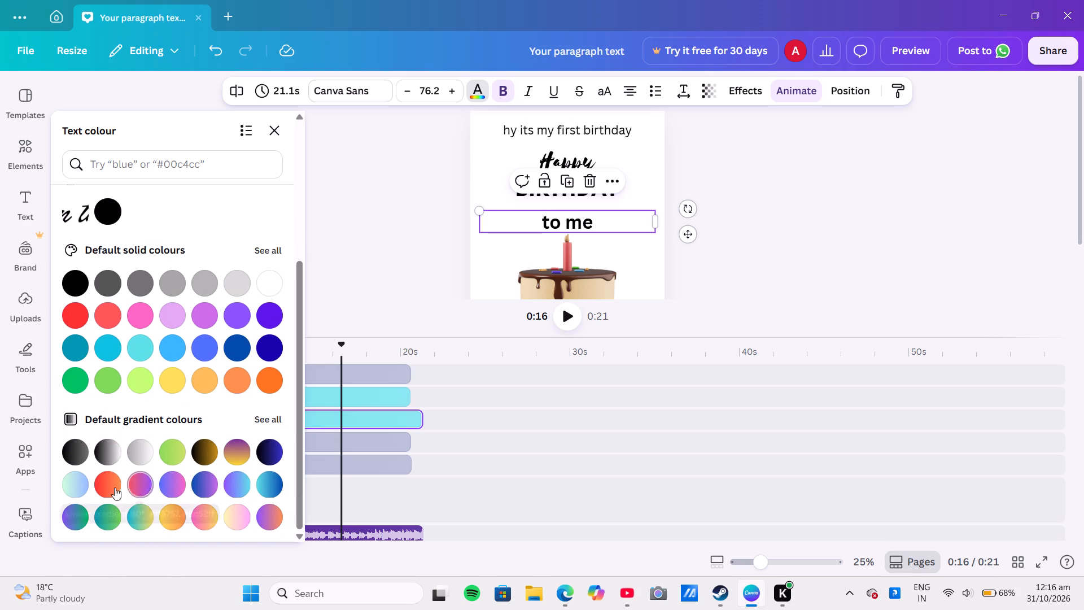
{"action": "left_click", "coordinate": [98, 486]}
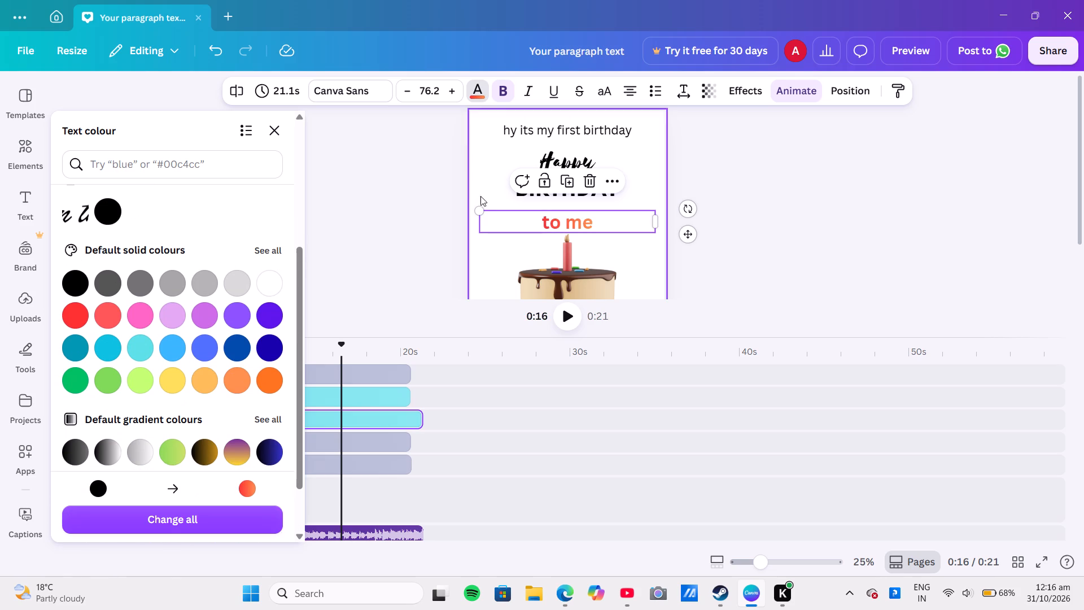
Colour the "hy its my first birthday" text with the red-to-purple gradient and apply that colour change to all matching black text on the page.
{"action": "left_click", "coordinate": [512, 128]}
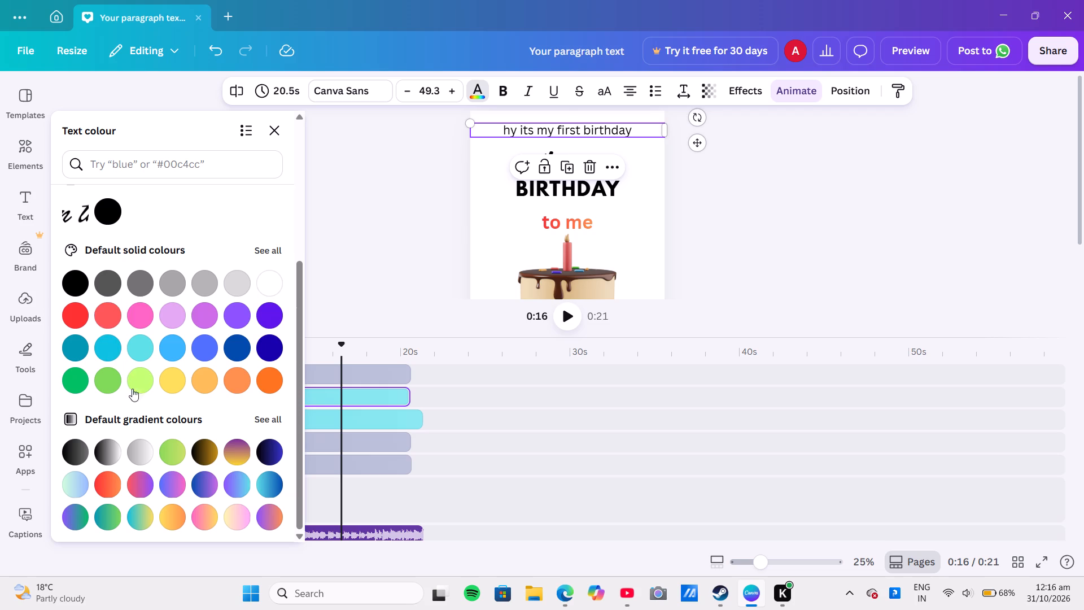
{"action": "left_click", "coordinate": [234, 450]}
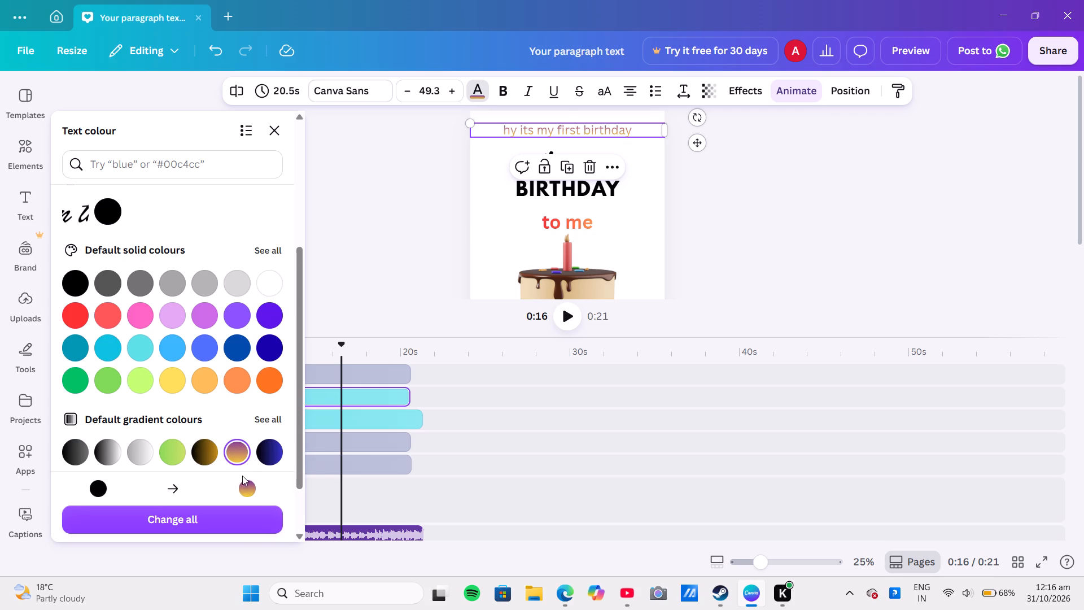
{"action": "scroll", "coordinate": [206, 440], "scroll_direction": "down", "scroll_amount": 4}
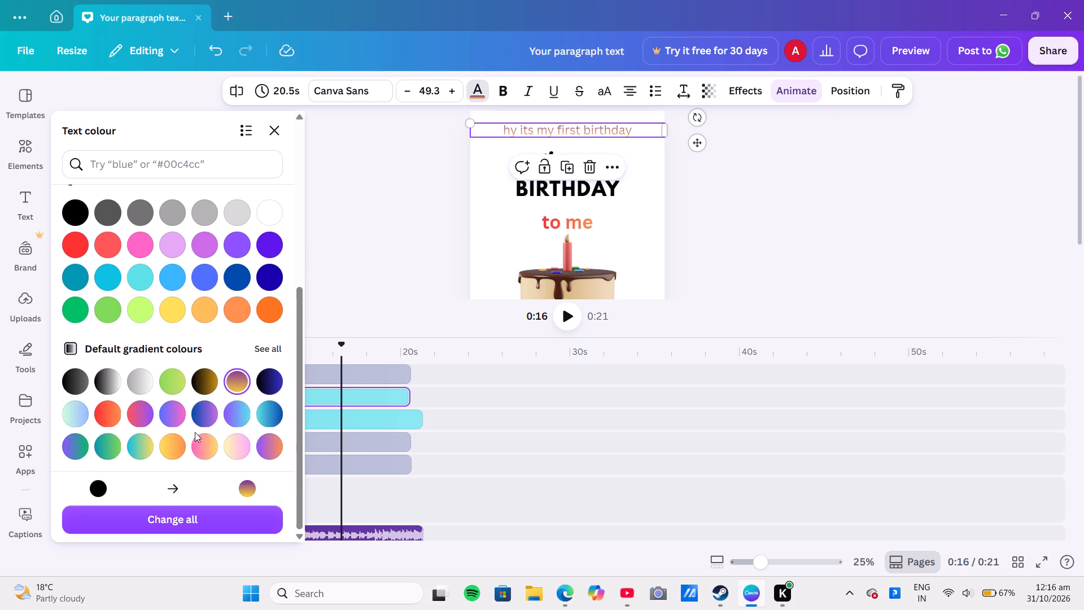
{"action": "left_click", "coordinate": [141, 409]}
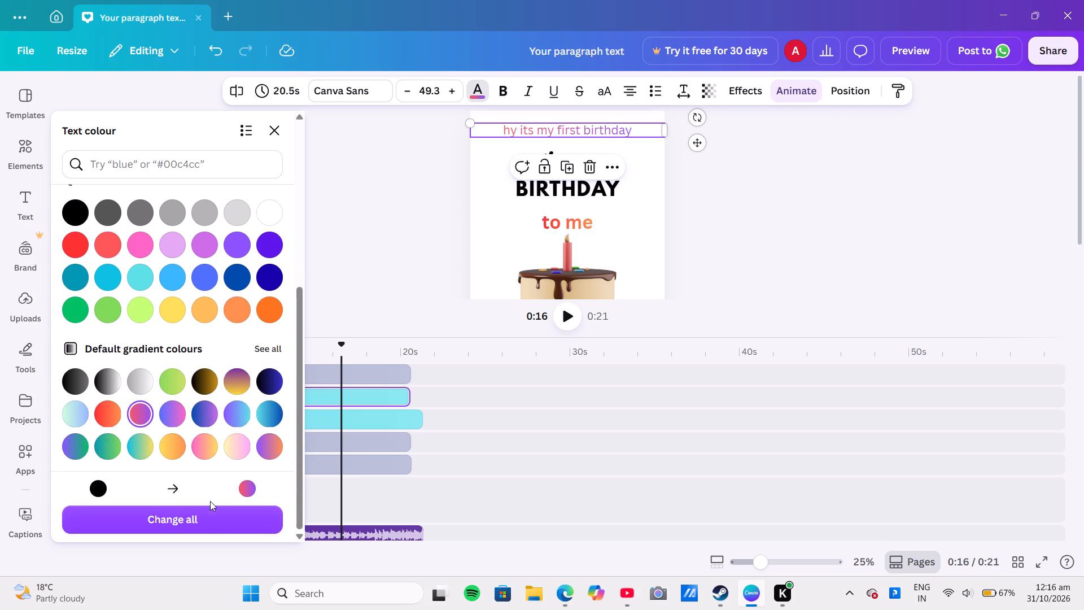
{"action": "left_click", "coordinate": [213, 516]}
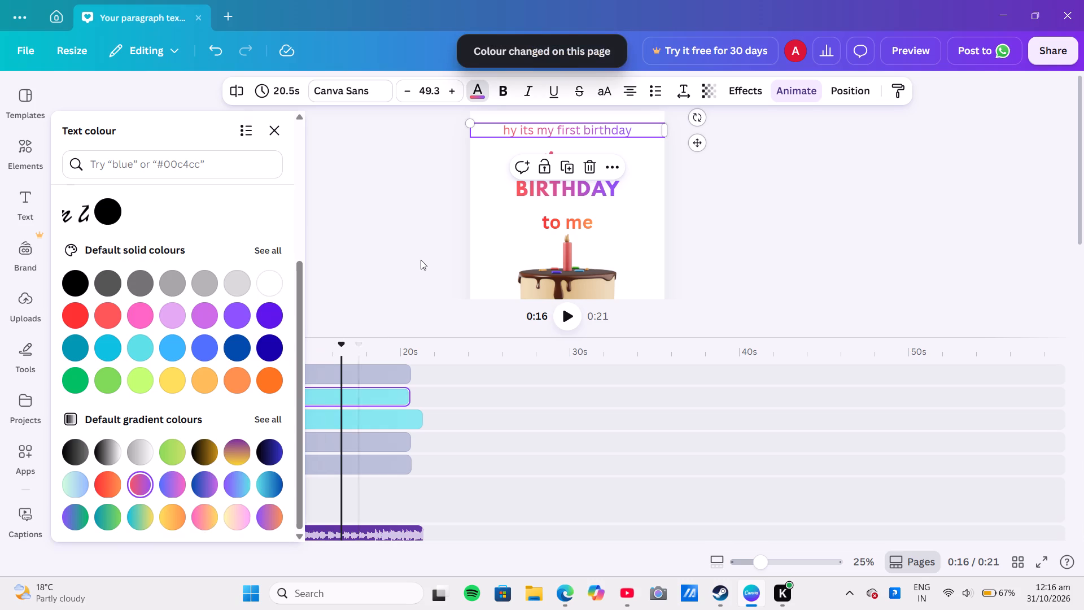
Recolour the grouped "Happy Birthday" lettering with the diagonal teal, orange and yellow gradient from the full set of default gradients.
{"action": "left_click", "coordinate": [502, 213]}
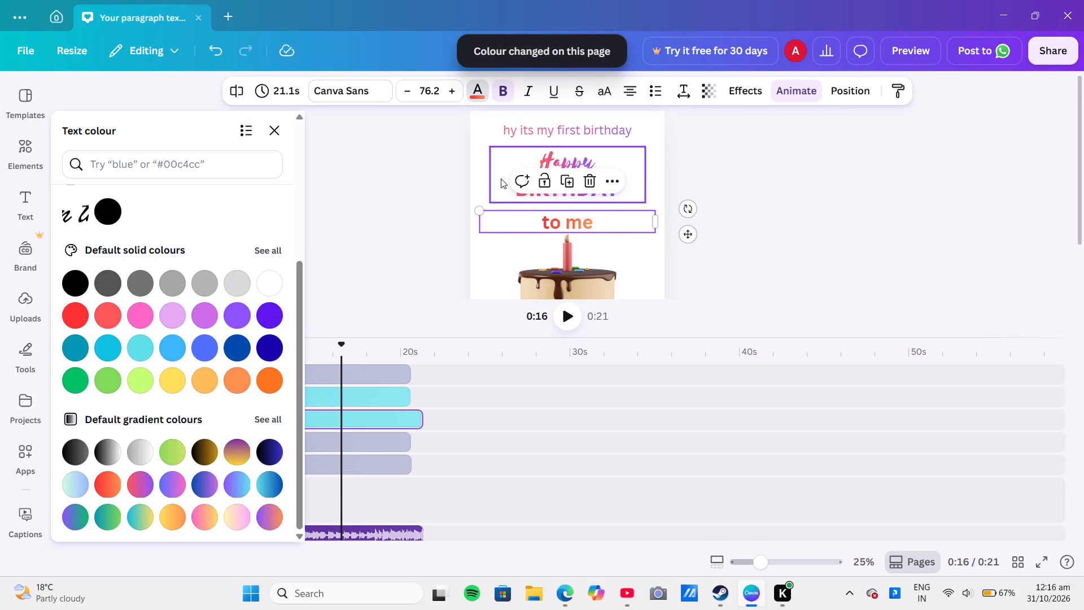
{"action": "left_click", "coordinate": [501, 178]}
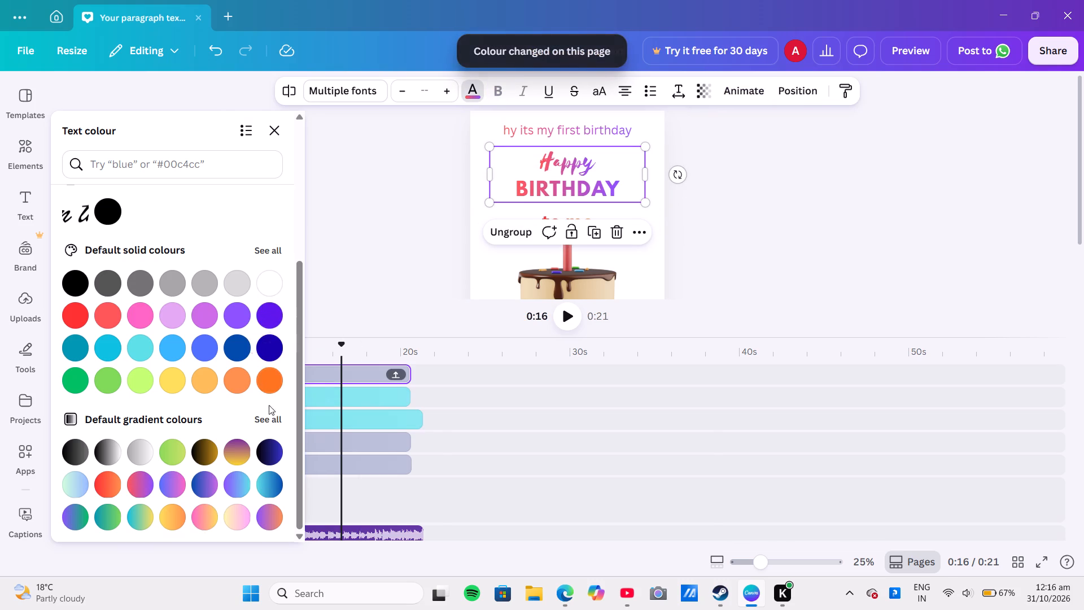
{"action": "left_click", "coordinate": [270, 413]}
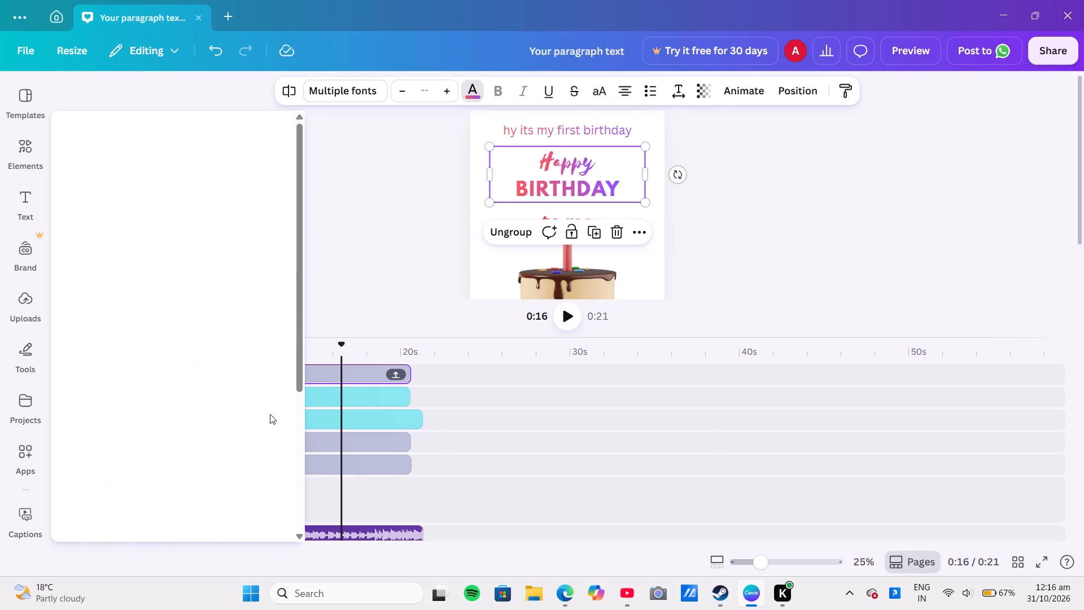
{"action": "scroll", "coordinate": [190, 399], "scroll_direction": "down", "scroll_amount": 2}
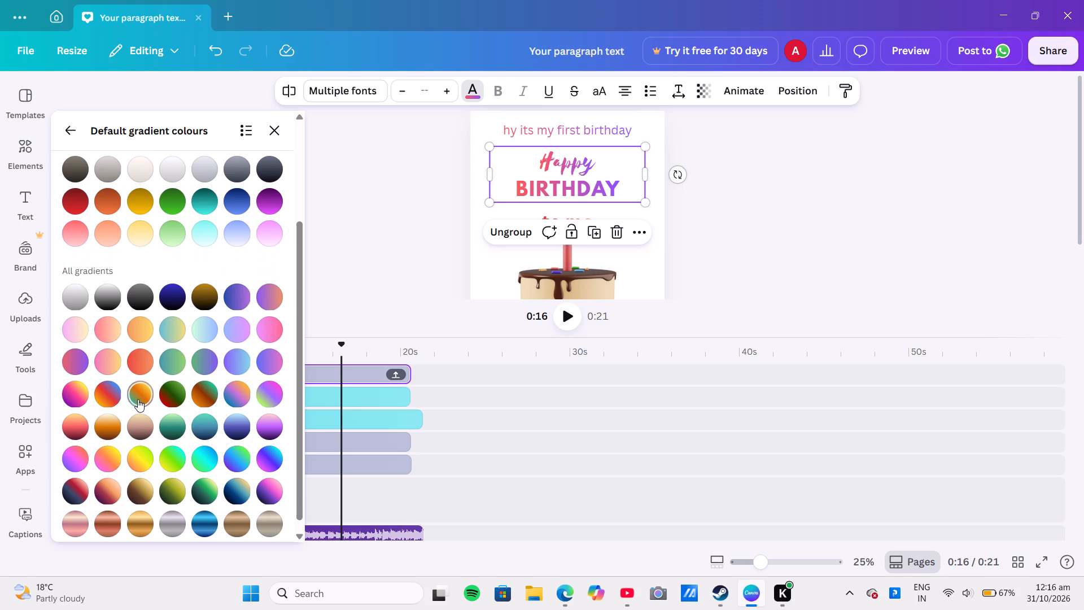
{"action": "left_click", "coordinate": [136, 395]}
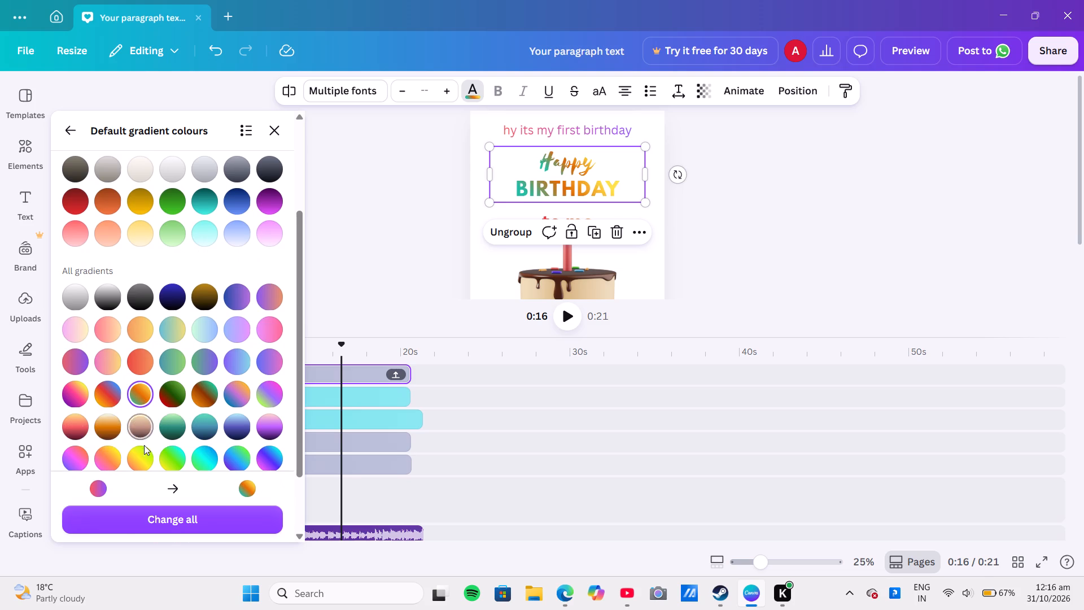
{"action": "left_click", "coordinate": [330, 271]}
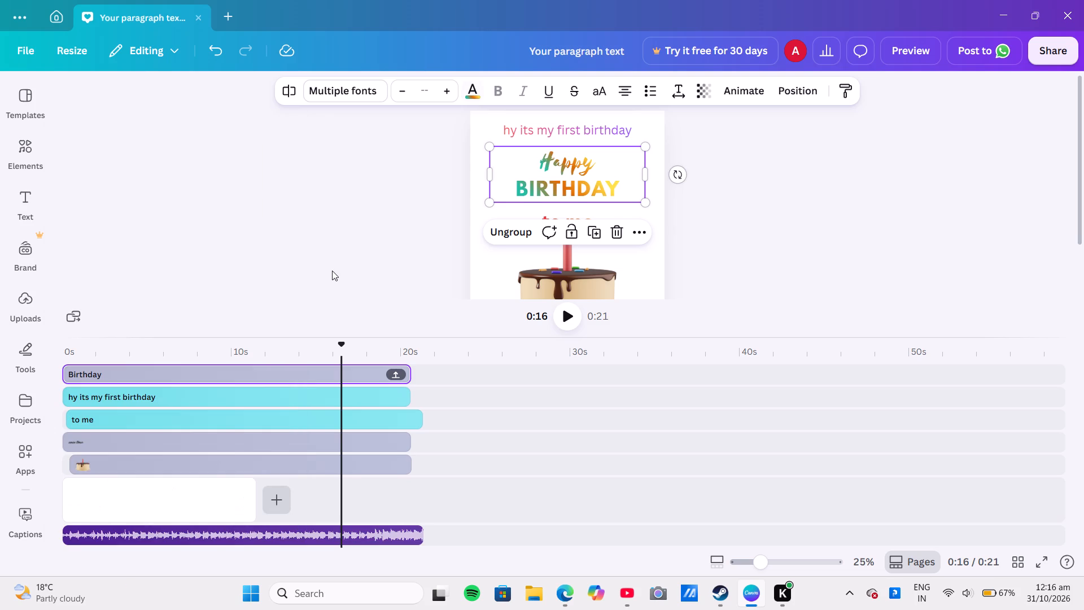
{"action": "left_click", "coordinate": [364, 238]}
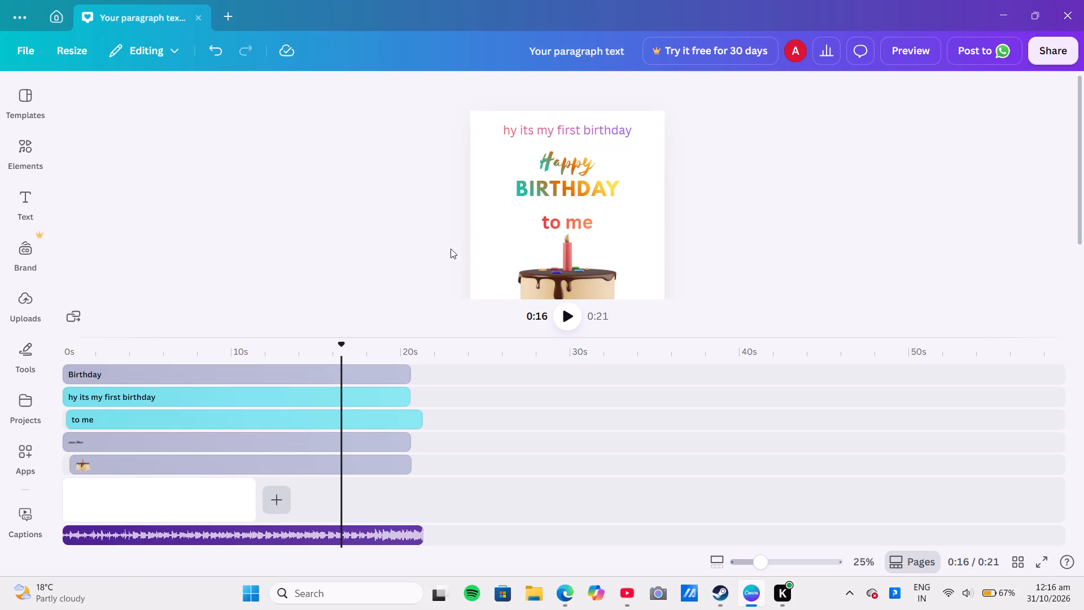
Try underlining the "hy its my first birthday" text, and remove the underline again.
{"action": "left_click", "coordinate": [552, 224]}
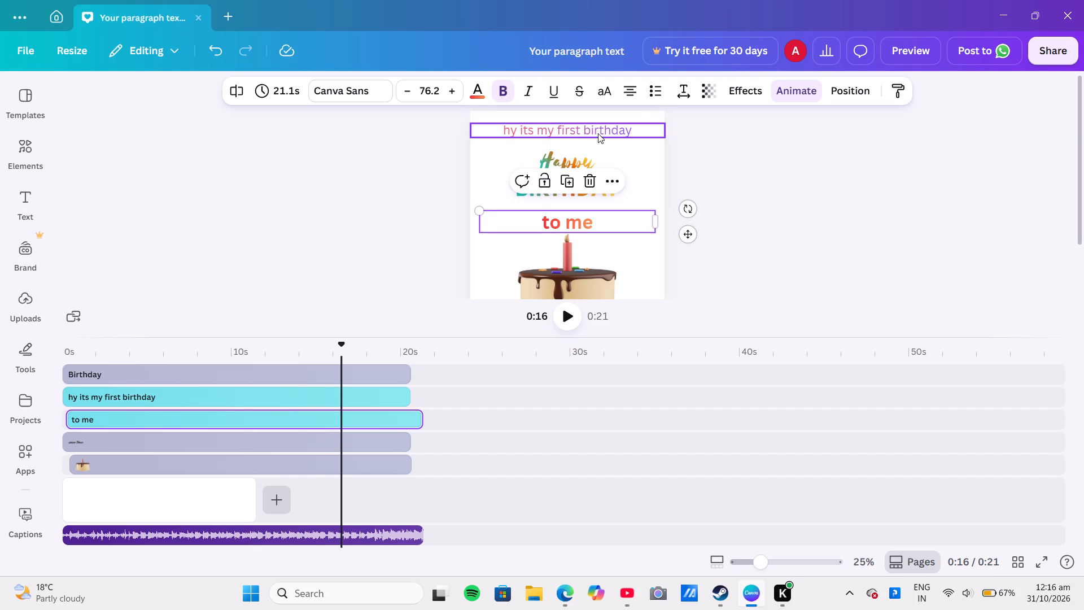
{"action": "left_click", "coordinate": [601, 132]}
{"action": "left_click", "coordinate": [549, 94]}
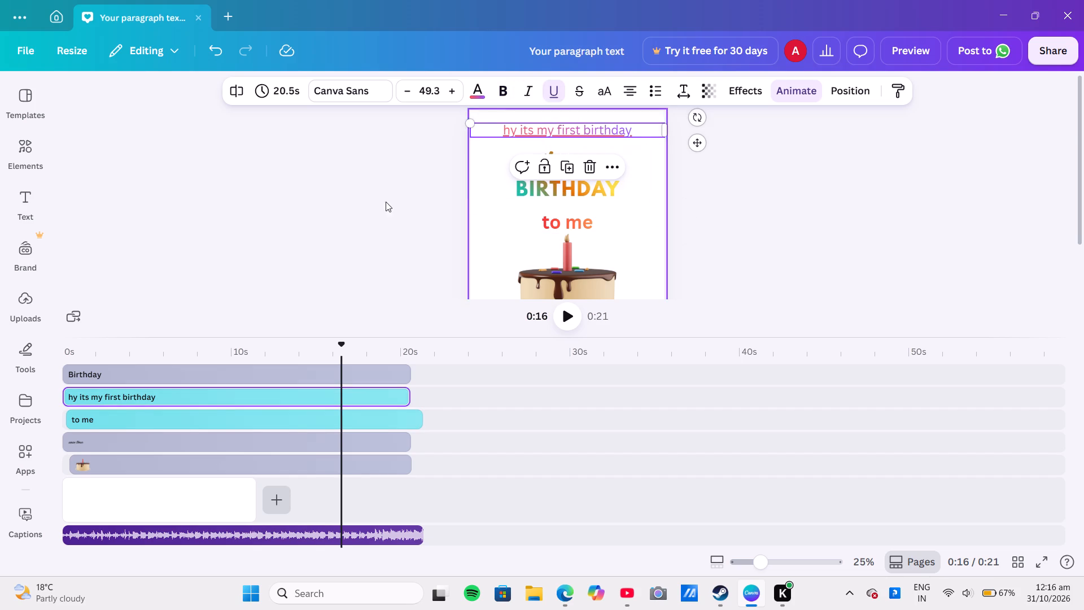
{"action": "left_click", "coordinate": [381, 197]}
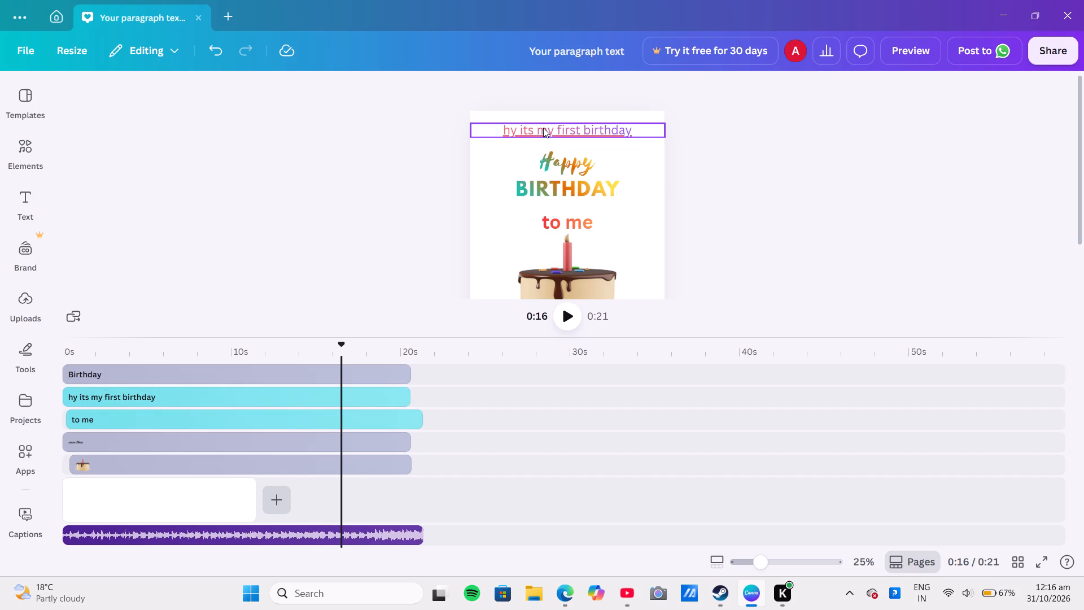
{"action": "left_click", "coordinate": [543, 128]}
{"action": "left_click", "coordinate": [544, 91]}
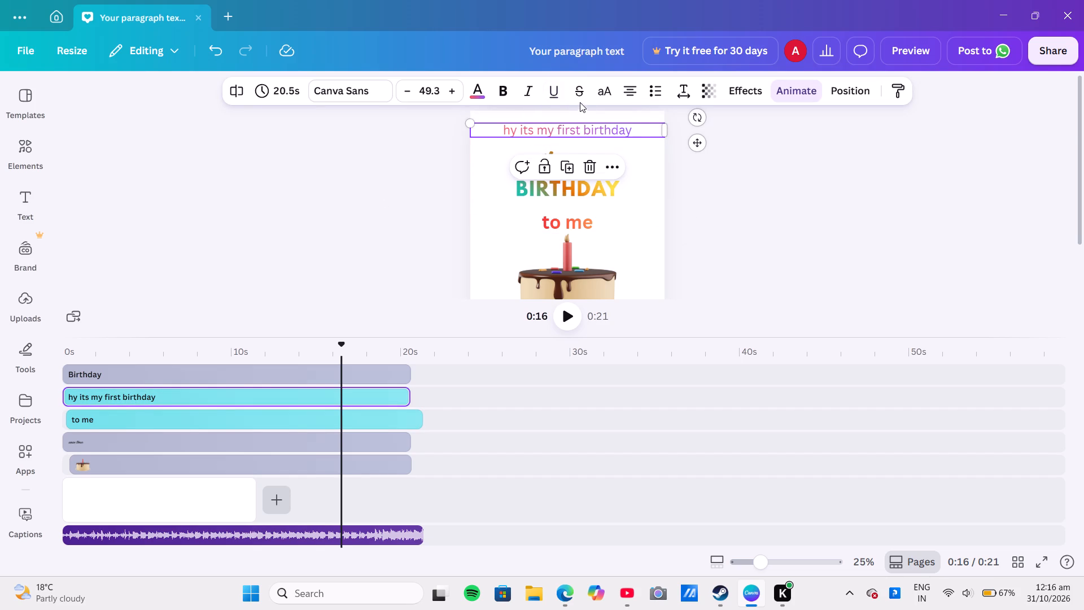
Try the Background effect on the "hy its my first birthday" text and replace it with the Drop shadow effect.
{"action": "left_click", "coordinate": [713, 91]}
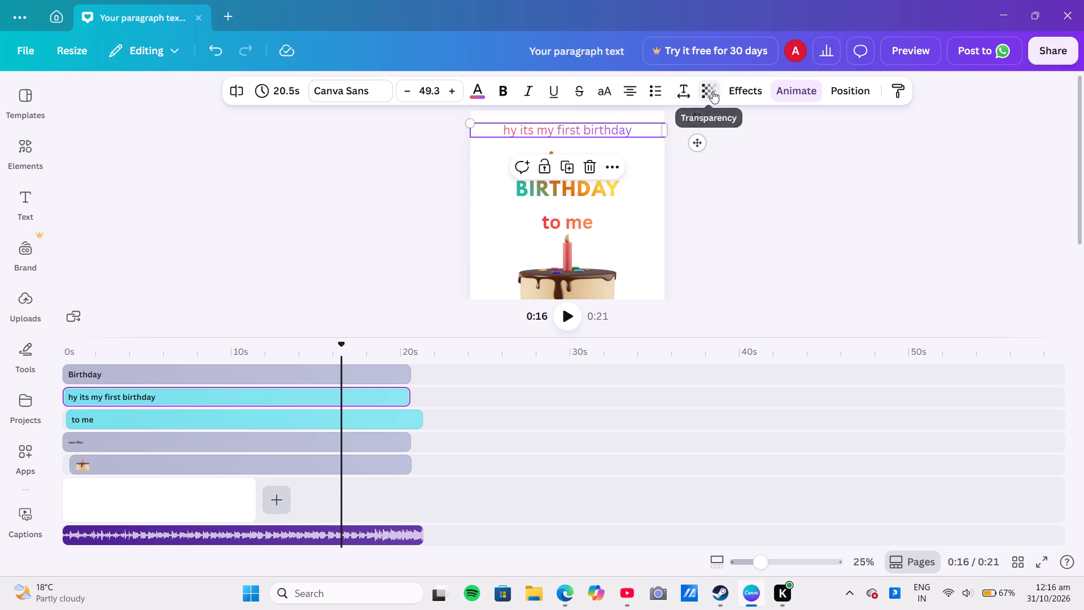
{"action": "left_click", "coordinate": [748, 89]}
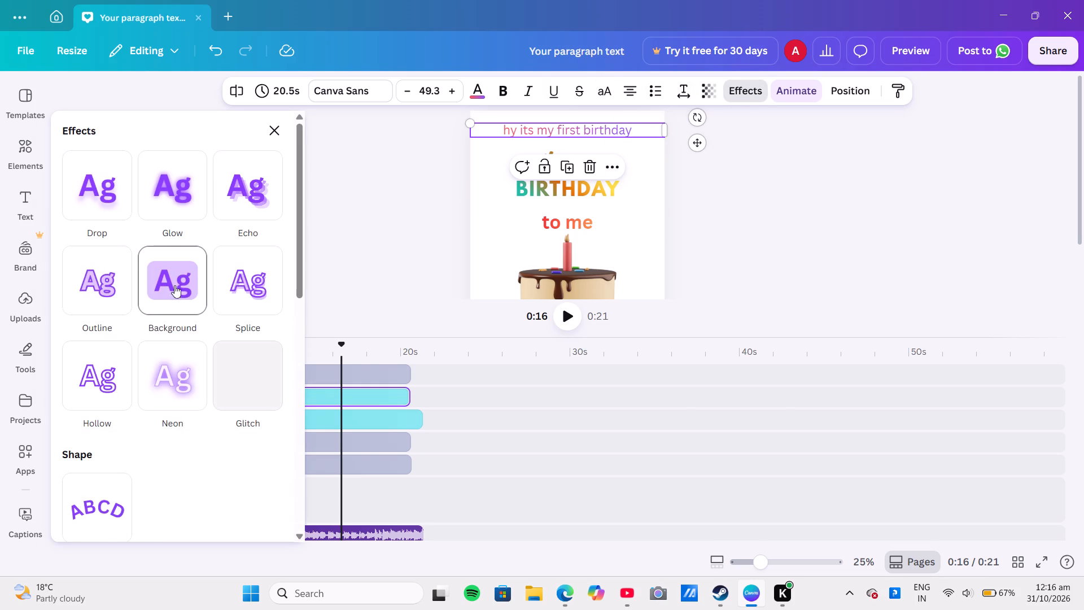
{"action": "left_click", "coordinate": [181, 285]}
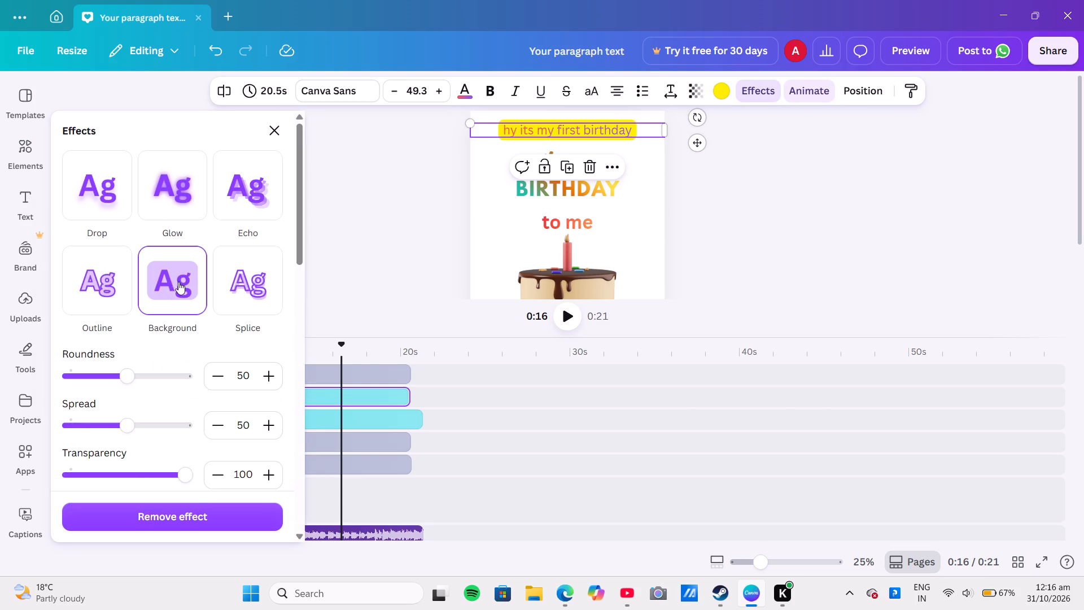
{"action": "left_click", "coordinate": [116, 198]}
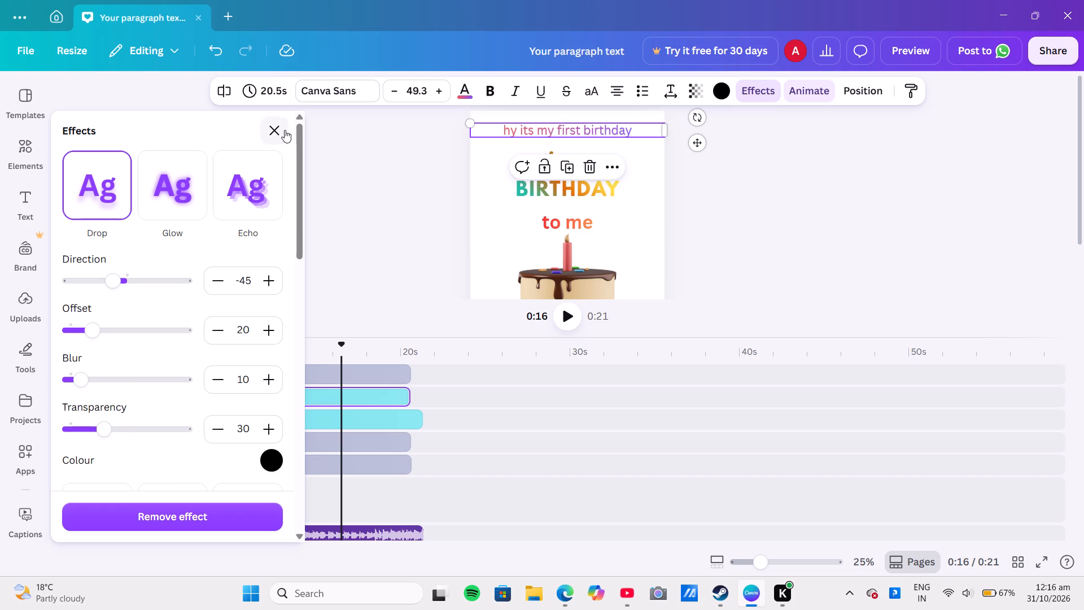
{"action": "left_click", "coordinate": [270, 132]}
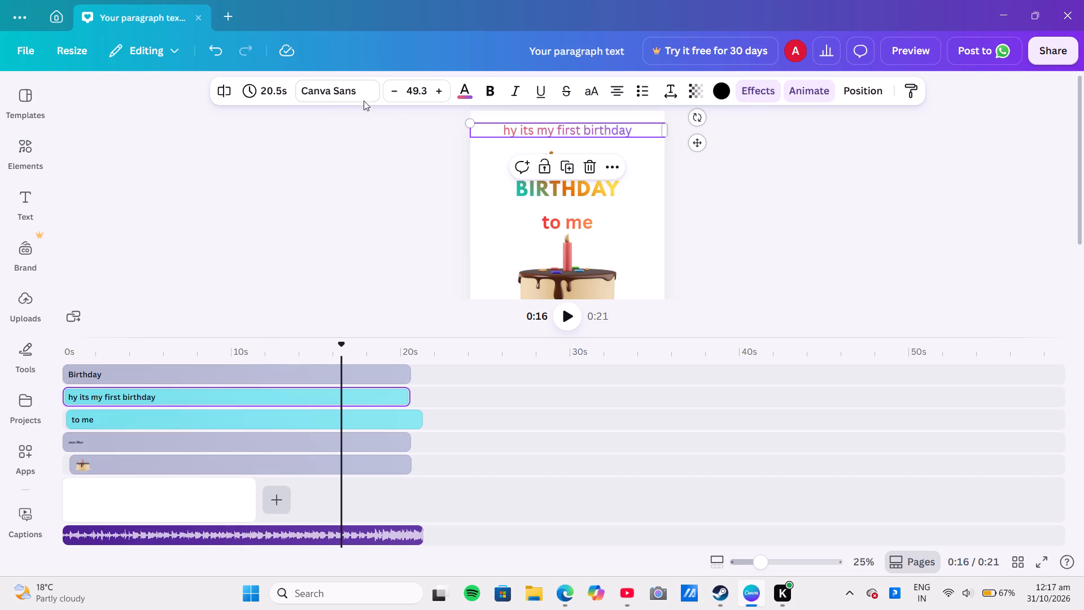
{"action": "left_click", "coordinate": [326, 191]}
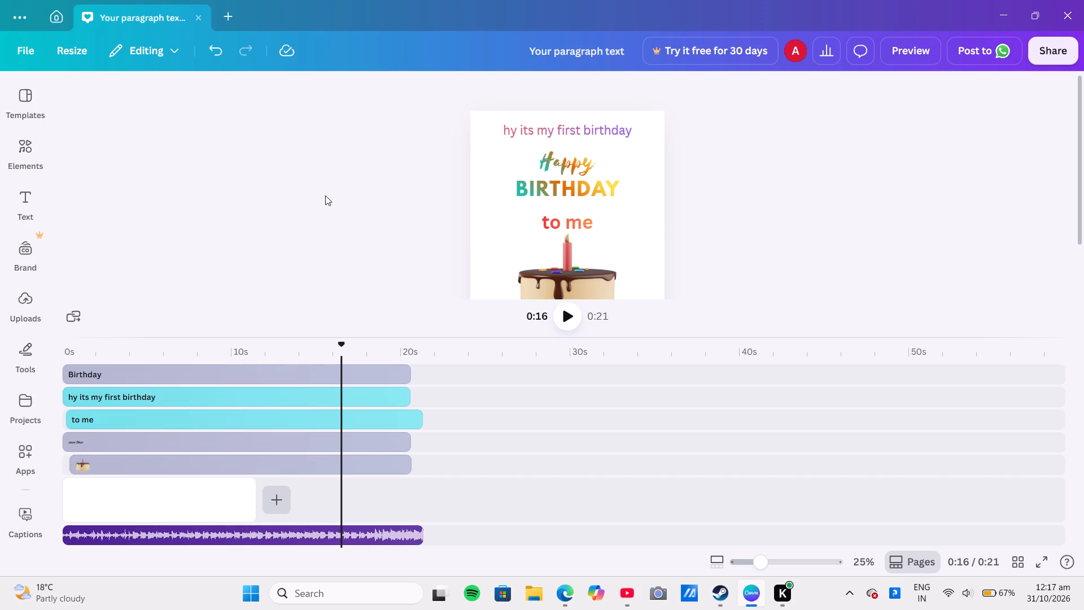
Enlarge the "hy its my first birthday" text to font size 68.3.
{"action": "left_click", "coordinate": [546, 222]}
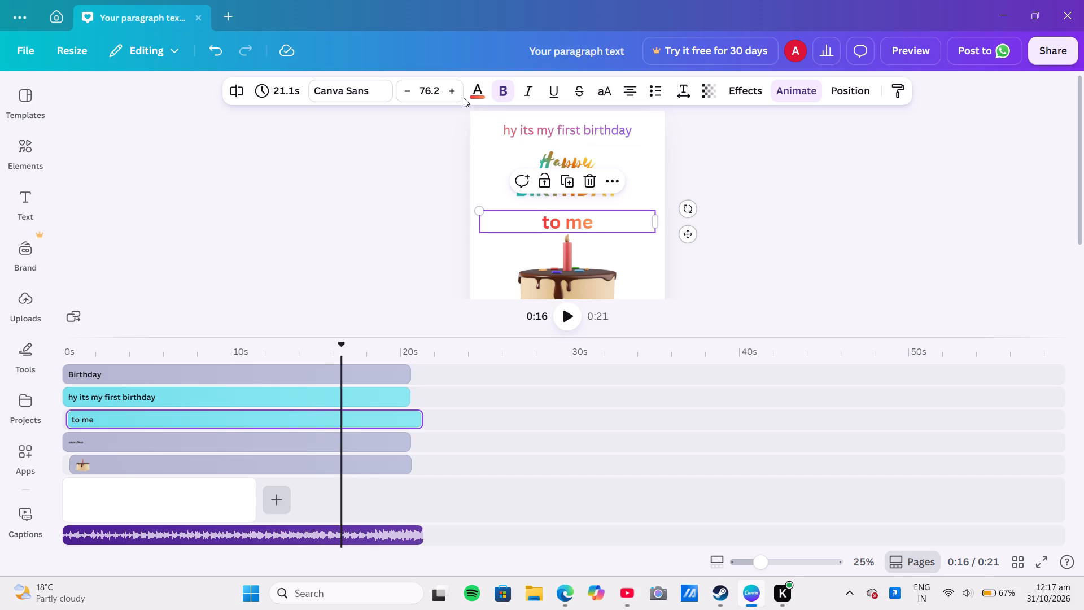
{"action": "left_click", "coordinate": [538, 125]}
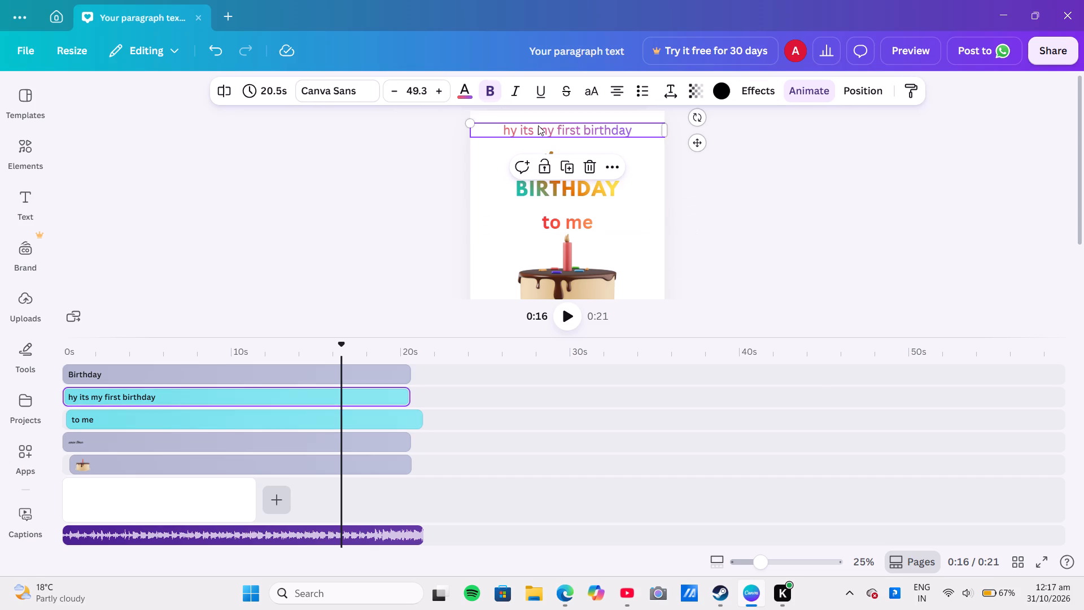
{"action": "triple_click", "coordinate": [438, 89]}
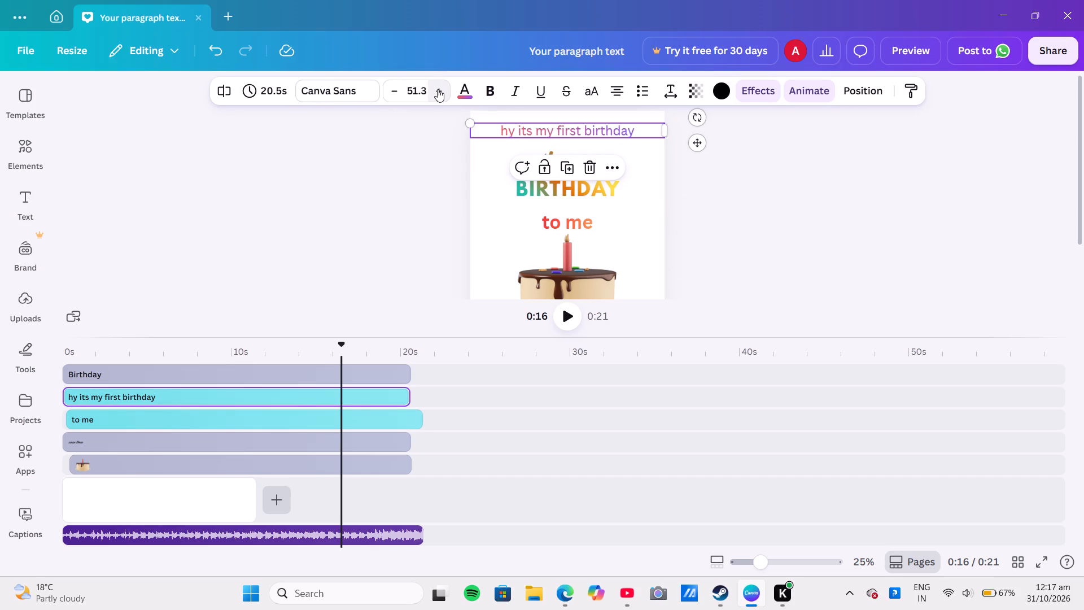
{"action": "triple_click", "coordinate": [438, 89]}
{"action": "triple_click", "coordinate": [438, 89]}
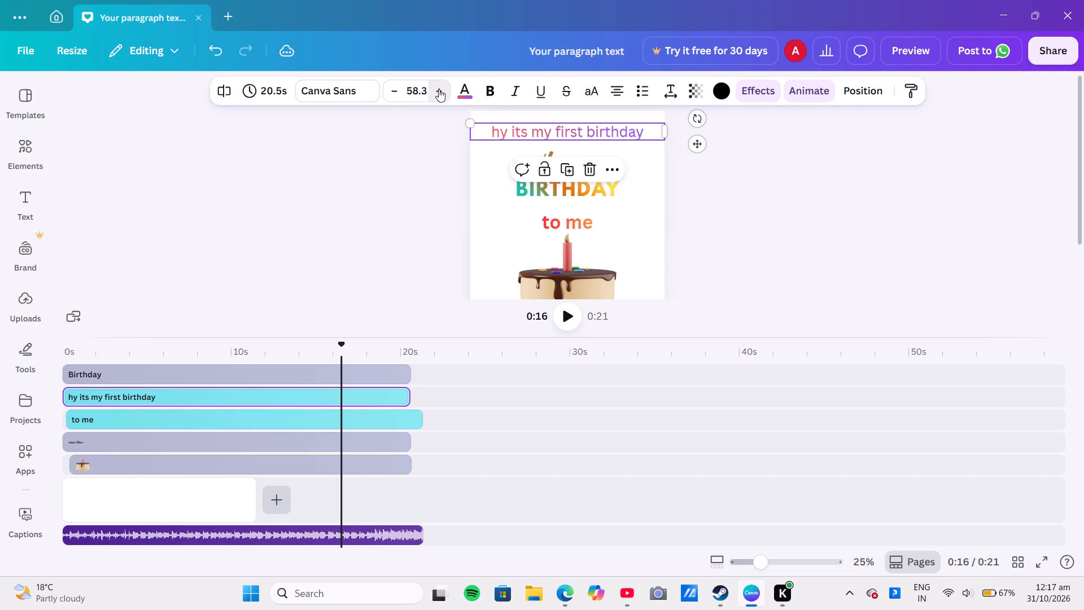
{"action": "triple_click", "coordinate": [439, 89]}
{"action": "left_click", "coordinate": [439, 89]}
{"action": "left_click", "coordinate": [439, 89]}
{"action": "left_click", "coordinate": [439, 89]}
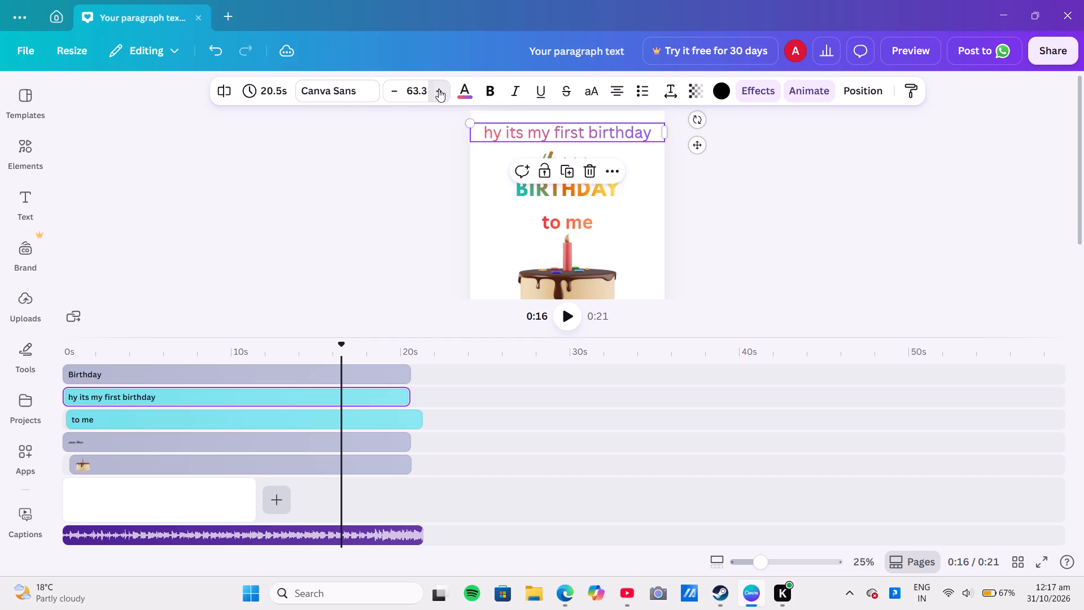
{"action": "left_click", "coordinate": [439, 89]}
{"action": "triple_click", "coordinate": [439, 89]}
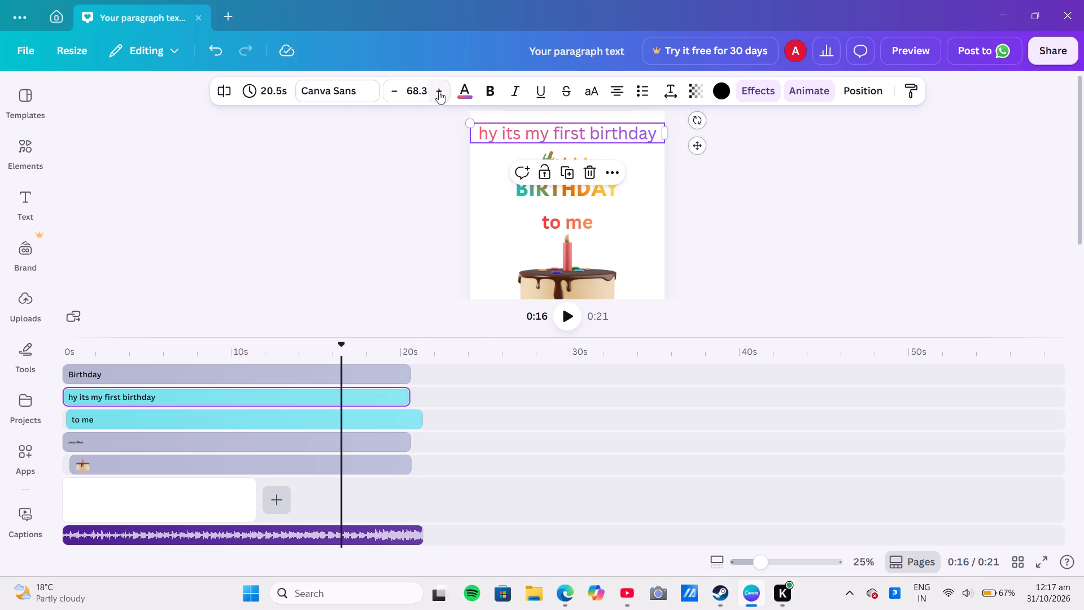
{"action": "left_click", "coordinate": [384, 160]}
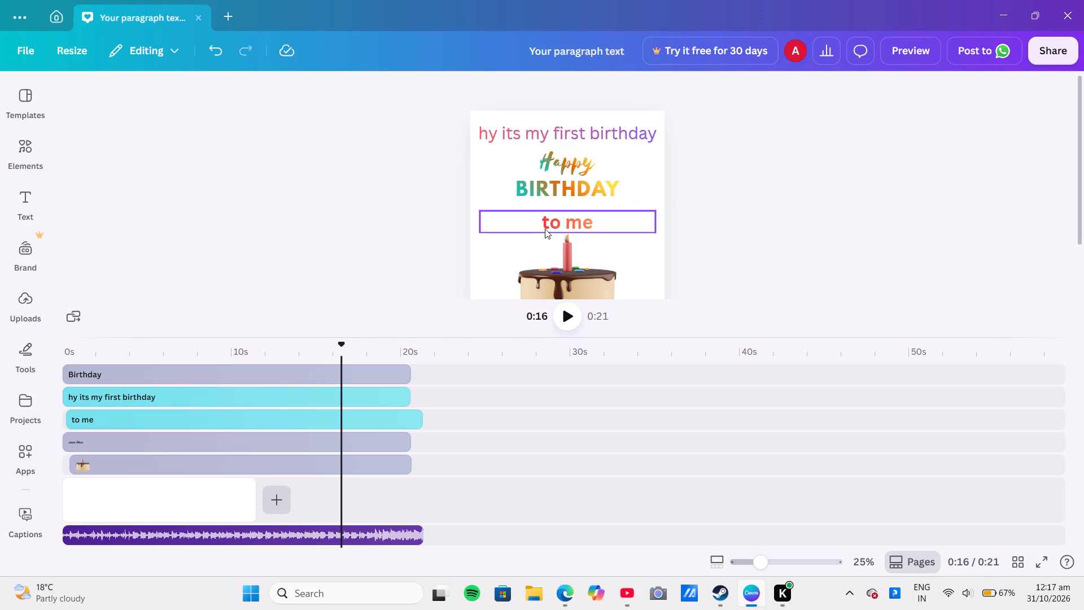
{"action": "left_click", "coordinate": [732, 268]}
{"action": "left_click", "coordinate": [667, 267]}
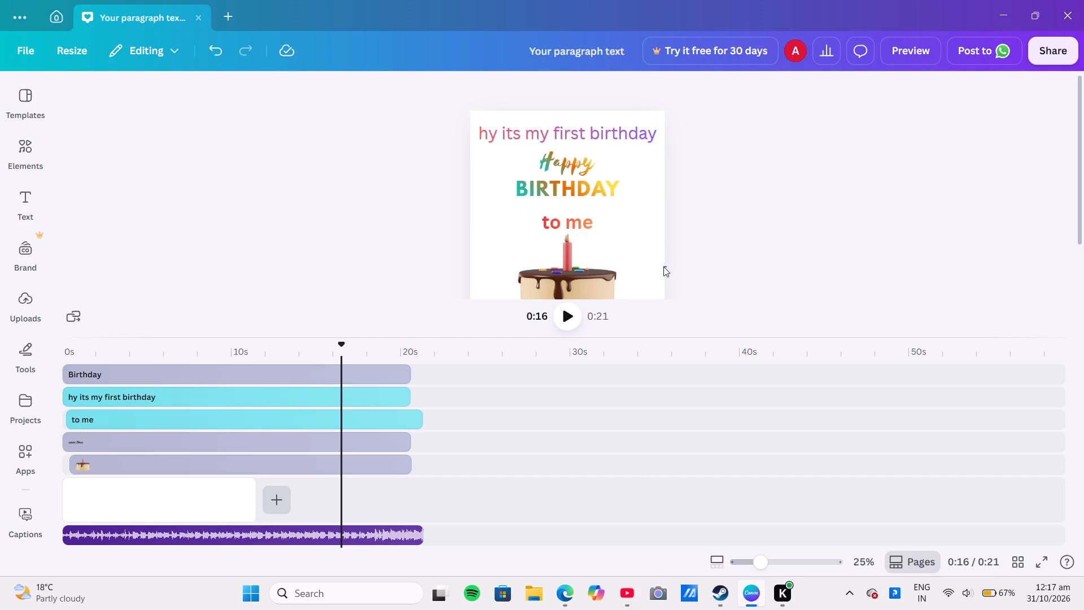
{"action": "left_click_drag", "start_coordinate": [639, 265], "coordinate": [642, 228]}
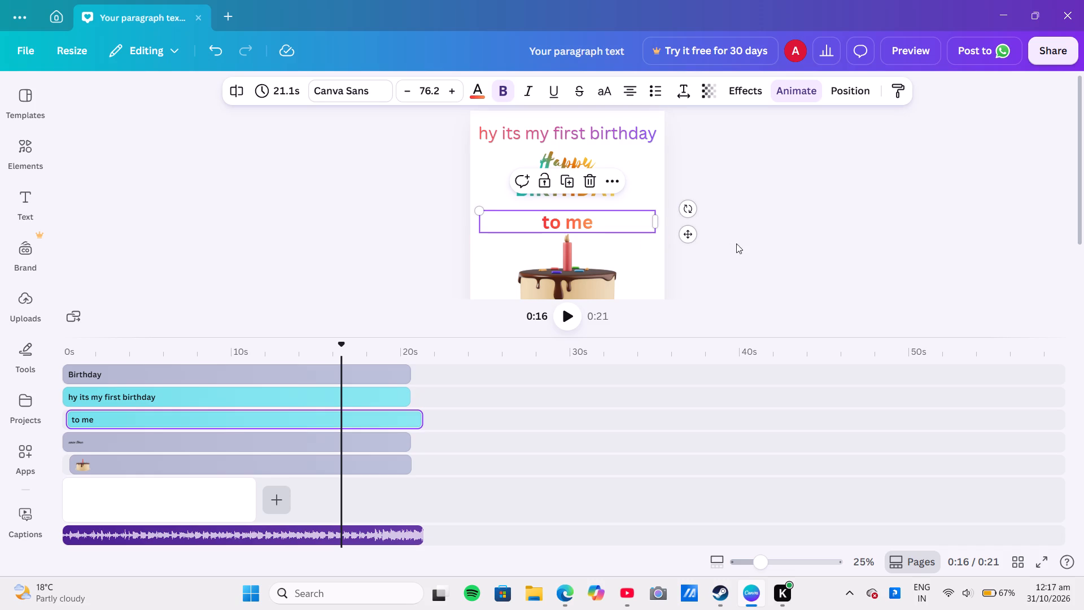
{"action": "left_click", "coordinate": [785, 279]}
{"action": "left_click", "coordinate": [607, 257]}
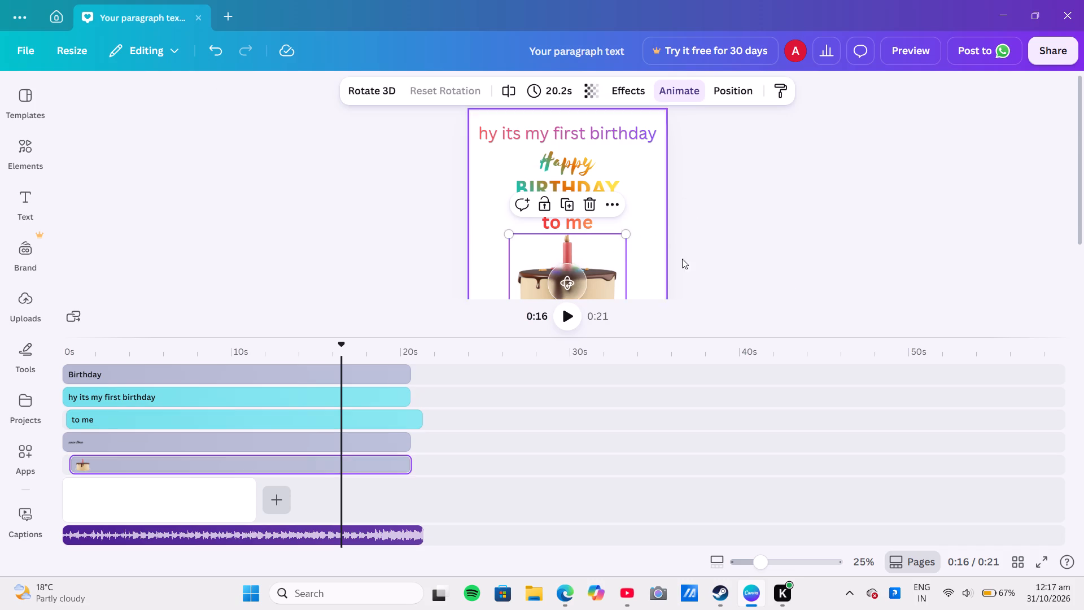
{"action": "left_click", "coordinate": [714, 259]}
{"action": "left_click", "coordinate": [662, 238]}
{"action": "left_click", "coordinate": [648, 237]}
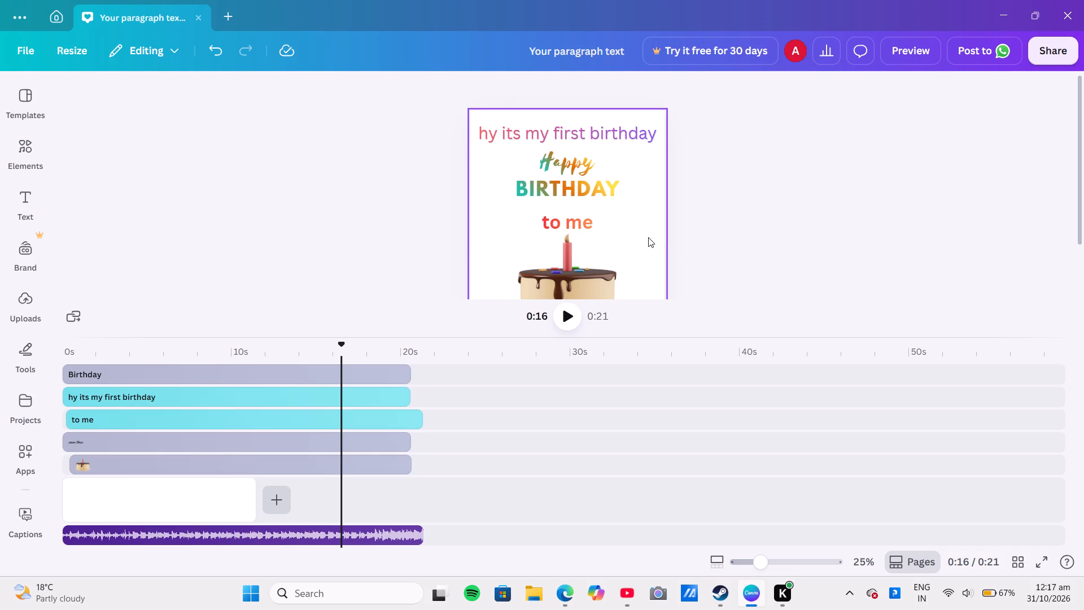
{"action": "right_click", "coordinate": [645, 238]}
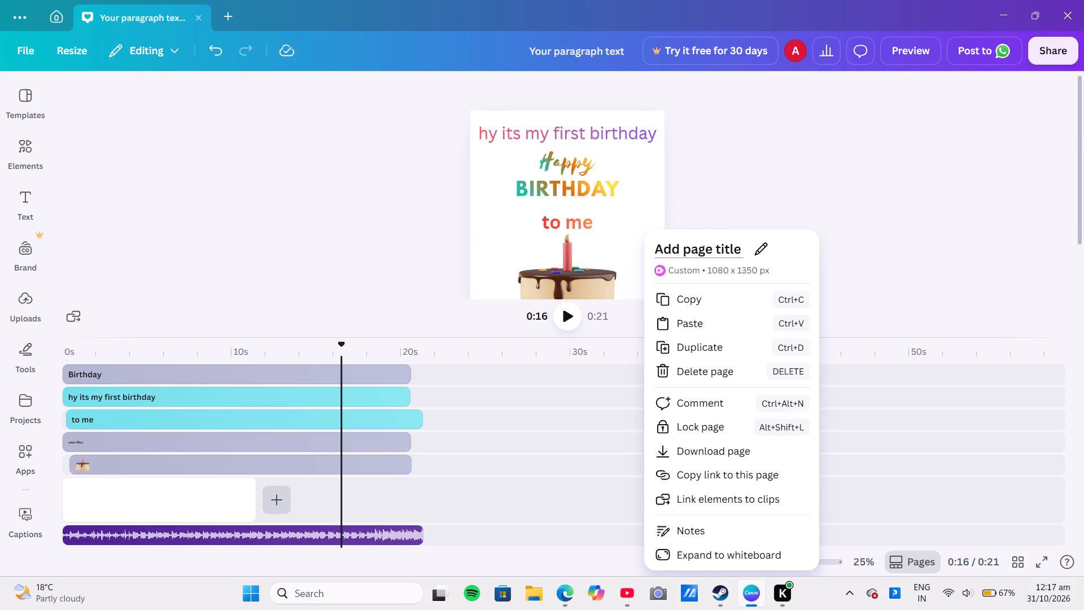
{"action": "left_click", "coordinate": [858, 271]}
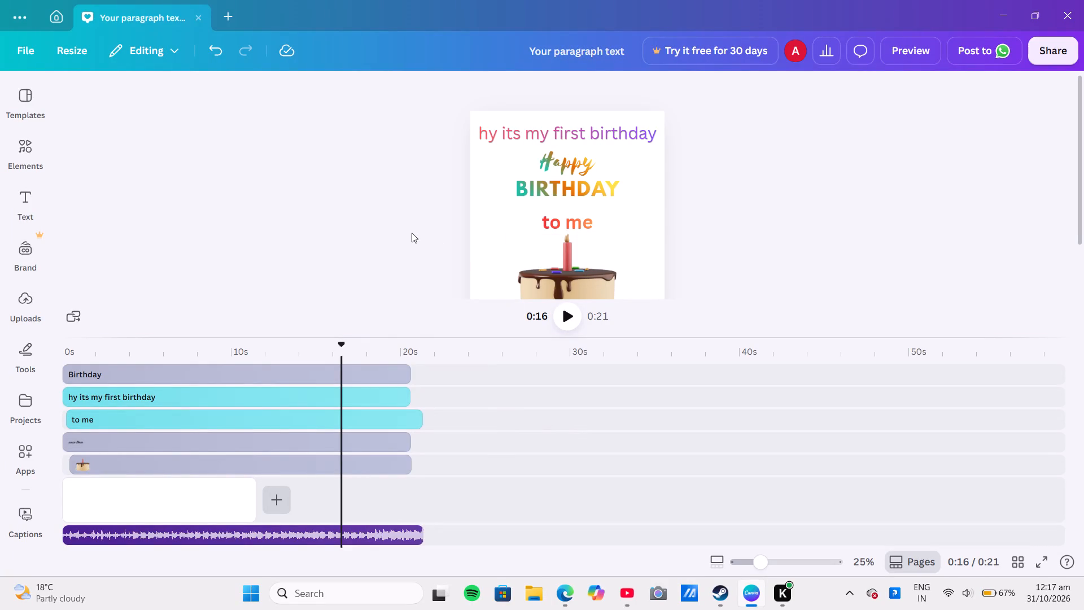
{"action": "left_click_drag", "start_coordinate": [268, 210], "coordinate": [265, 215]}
Bring the whole cake and signature into view and play the video from 0:16 to its end.
{"action": "scroll", "coordinate": [270, 246], "scroll_direction": "down", "scroll_amount": 5}
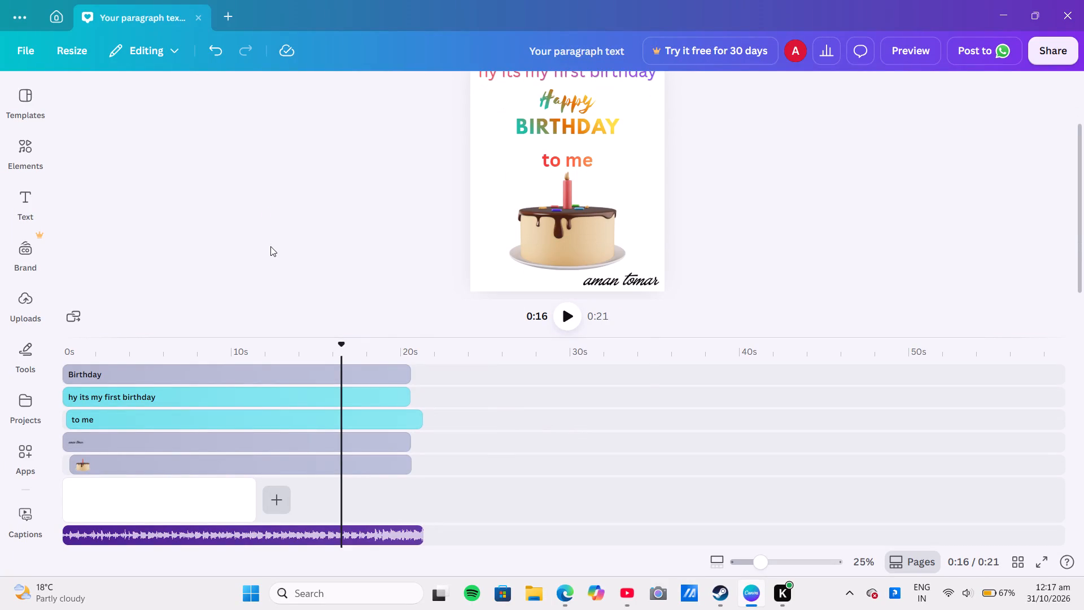
{"action": "scroll", "coordinate": [270, 246], "scroll_direction": "down", "scroll_amount": 1}
{"action": "scroll", "coordinate": [273, 245], "scroll_direction": "up", "scroll_amount": 1}
{"action": "scroll", "coordinate": [274, 245], "scroll_direction": "down", "scroll_amount": 2}
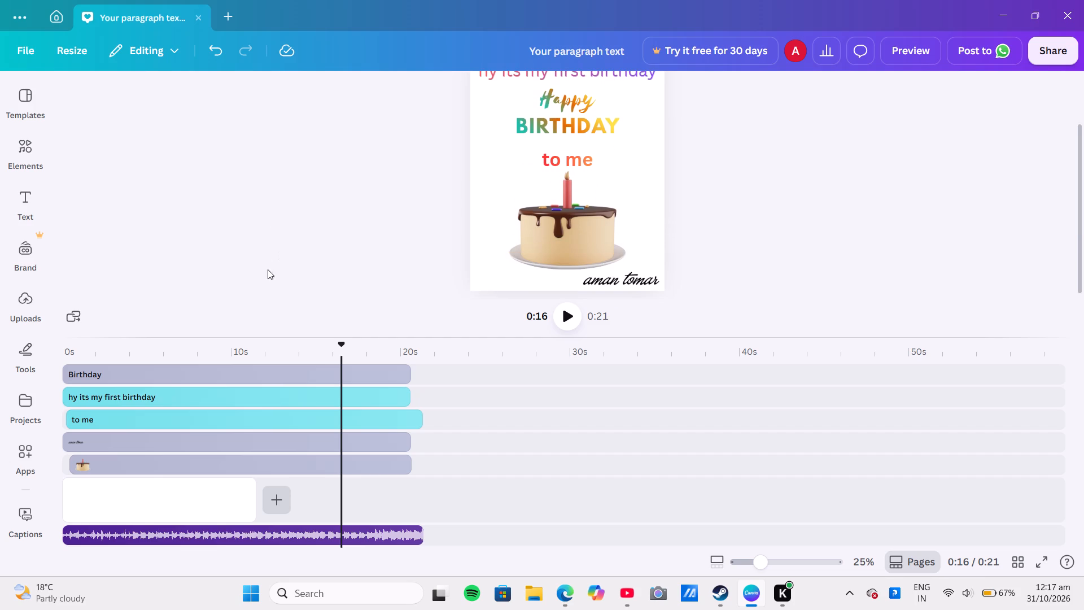
{"action": "left_click", "coordinate": [570, 316]}
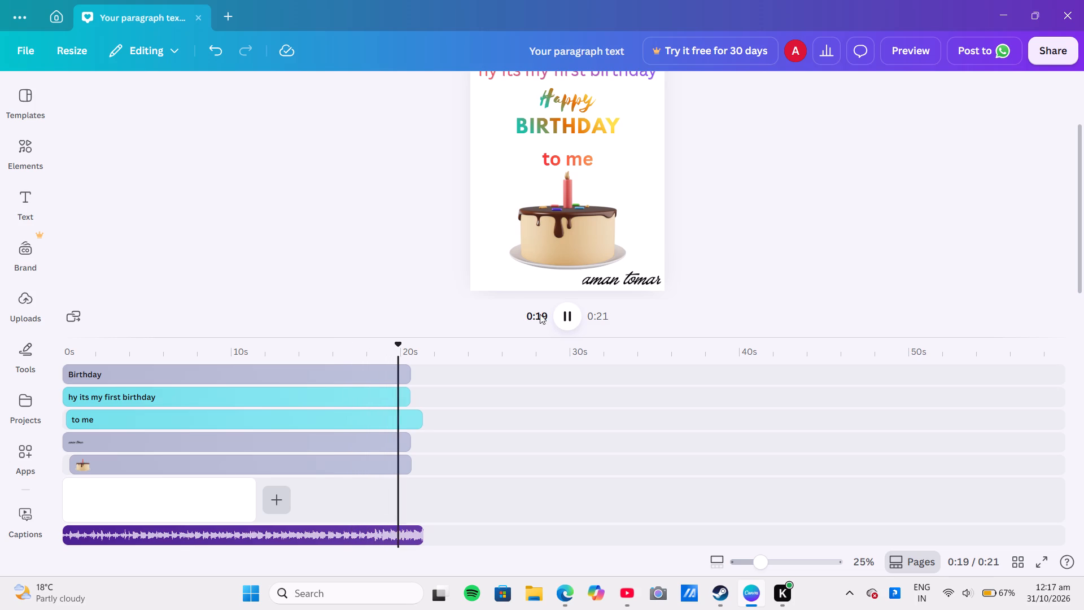
Extend the grouped "Happy Birthday" lettering on the timeline so that it ends at about 54 s.
{"action": "left_click_drag", "start_coordinate": [408, 371], "coordinate": [866, 384]}
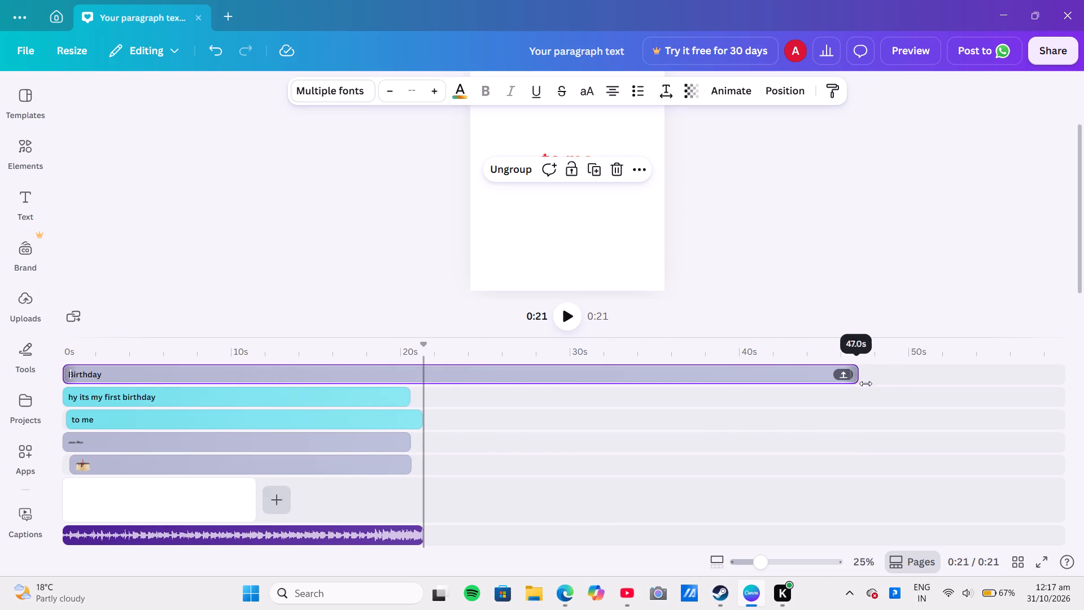
{"action": "left_click_drag", "start_coordinate": [866, 384], "coordinate": [1083, 392]}
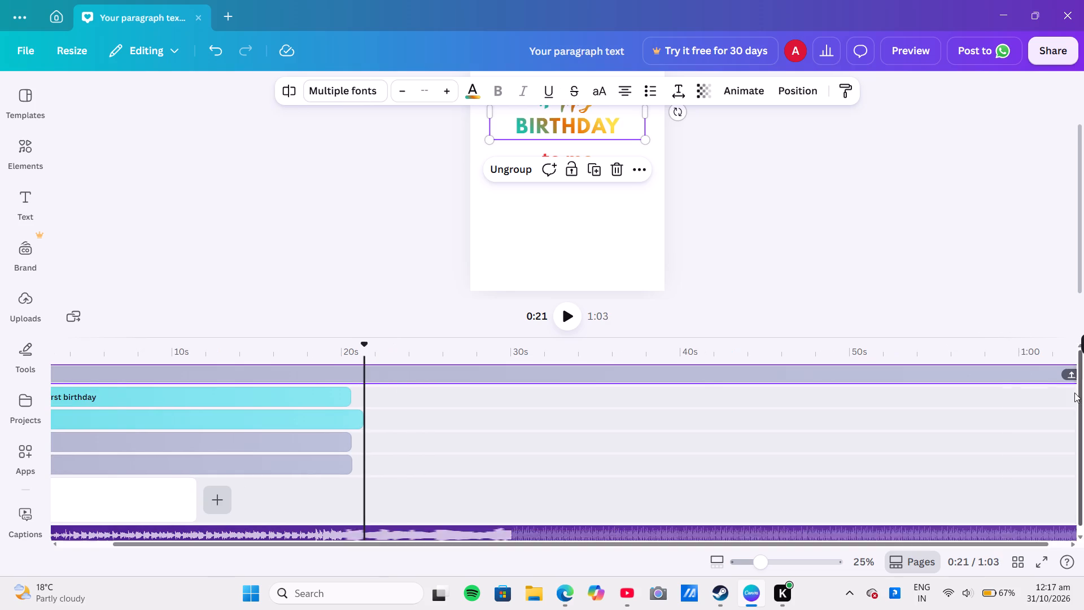
{"action": "left_click_drag", "start_coordinate": [1067, 372], "coordinate": [1061, 382]}
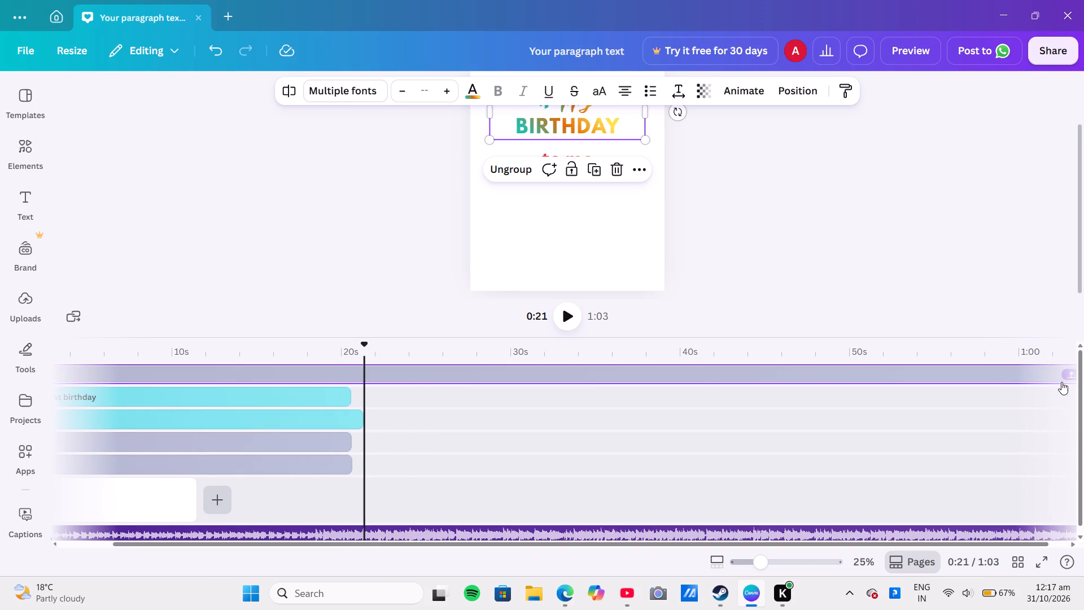
{"action": "left_click_drag", "start_coordinate": [1061, 382], "coordinate": [1027, 384]}
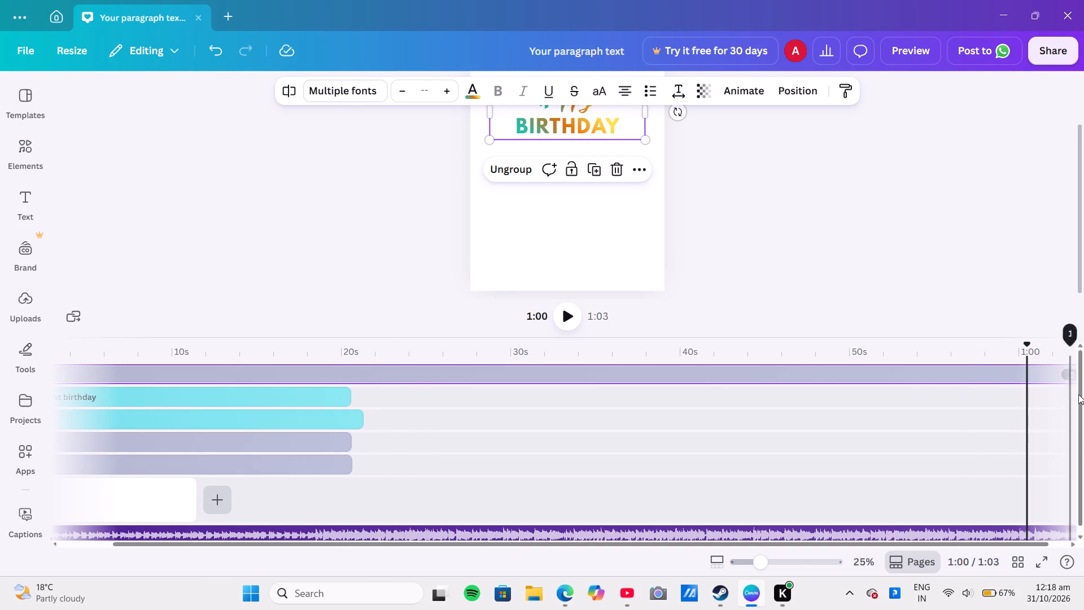
{"action": "left_click_drag", "start_coordinate": [1069, 374], "coordinate": [1062, 374]}
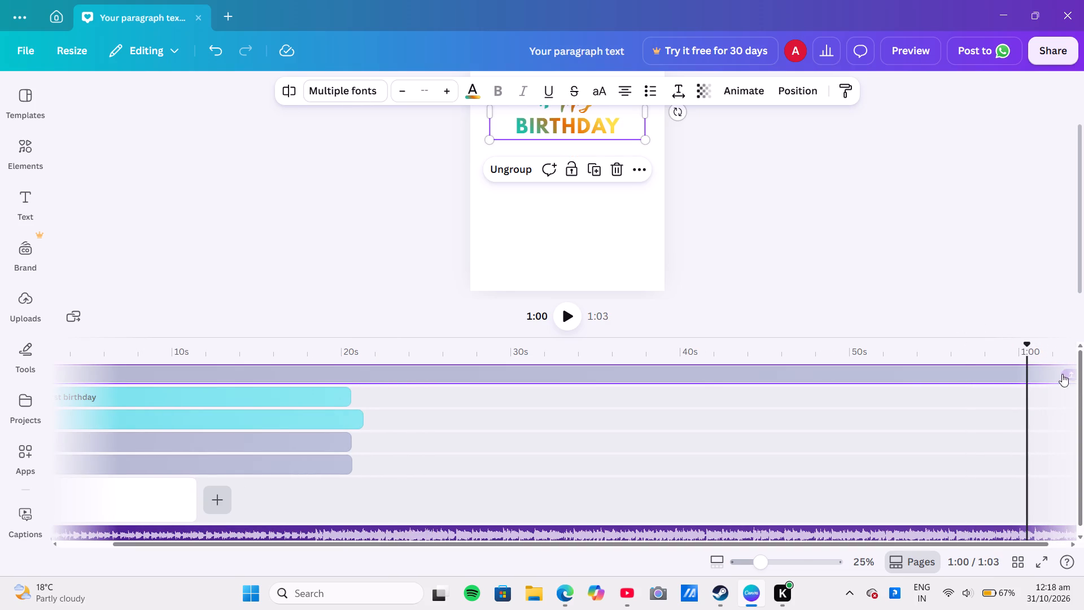
{"action": "left_click_drag", "start_coordinate": [1062, 374], "coordinate": [1006, 382]}
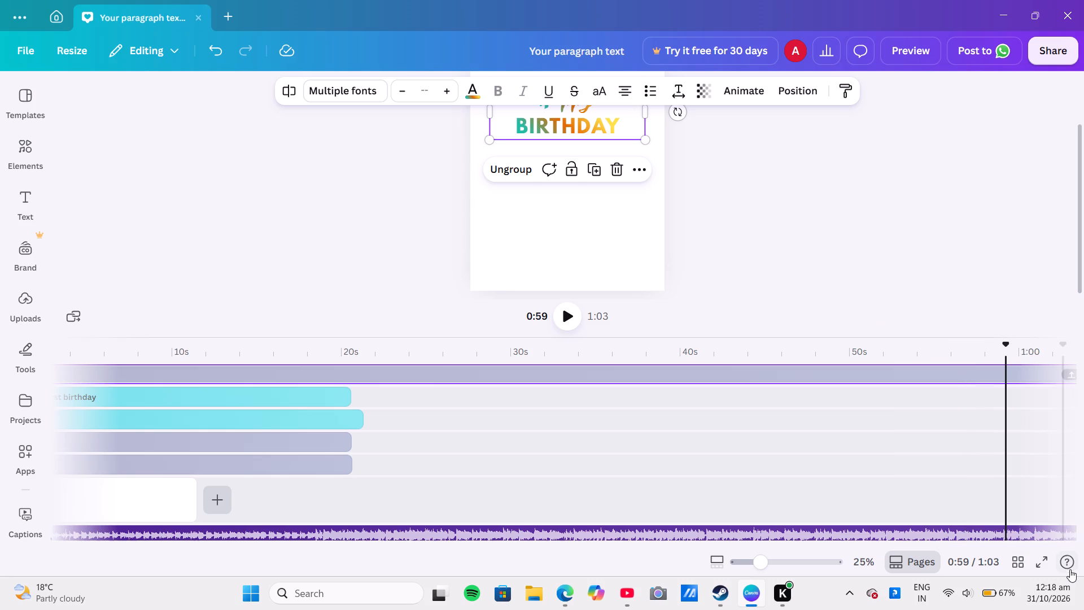
{"action": "double_click", "coordinate": [1074, 544]}
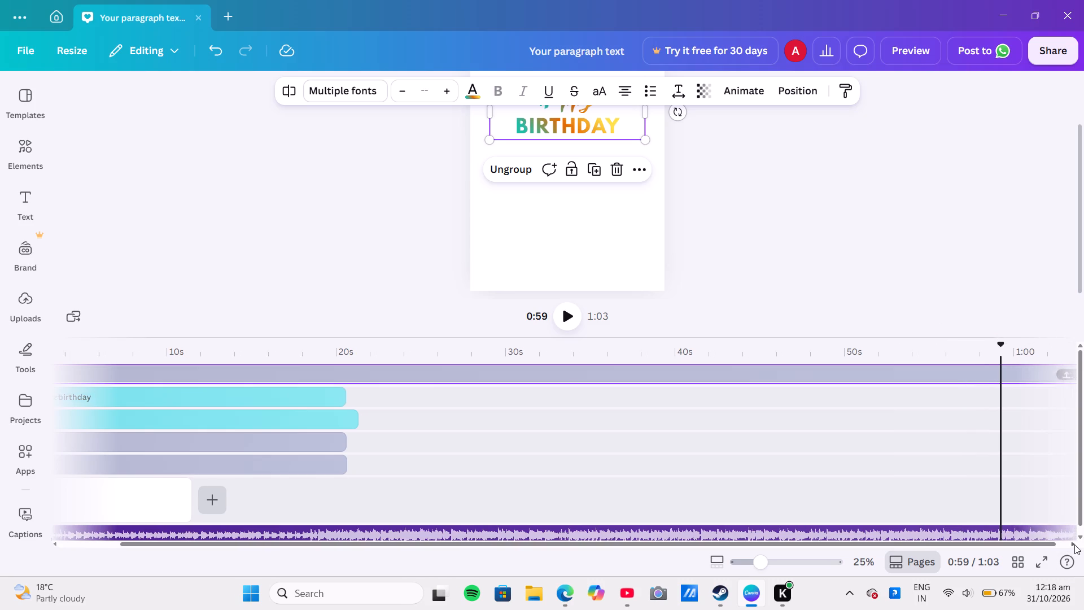
{"action": "left_click", "coordinate": [1074, 544]}
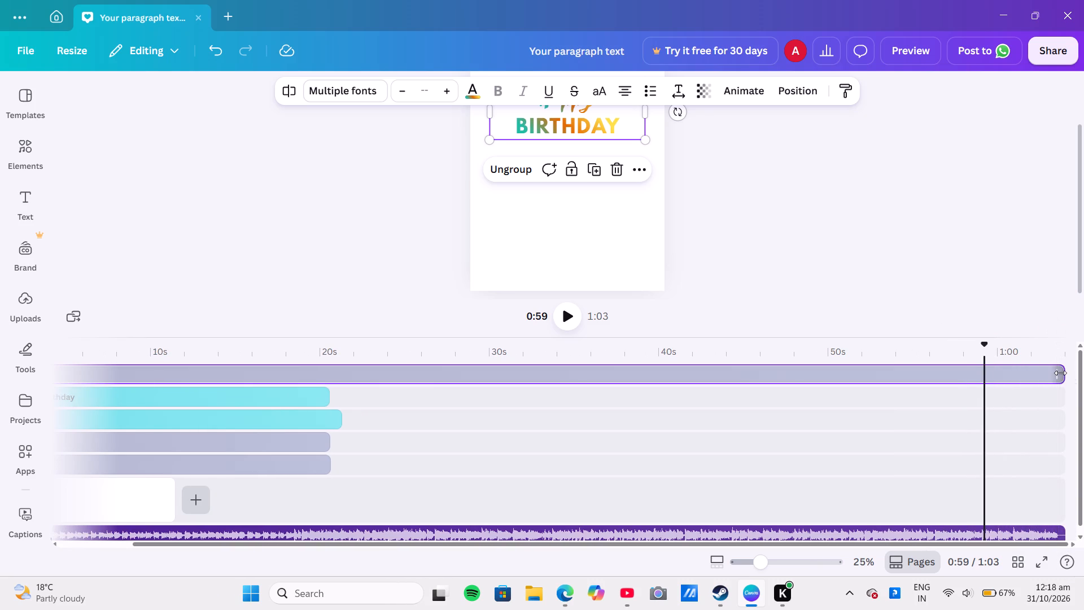
{"action": "left_click_drag", "start_coordinate": [1060, 373], "coordinate": [888, 380]}
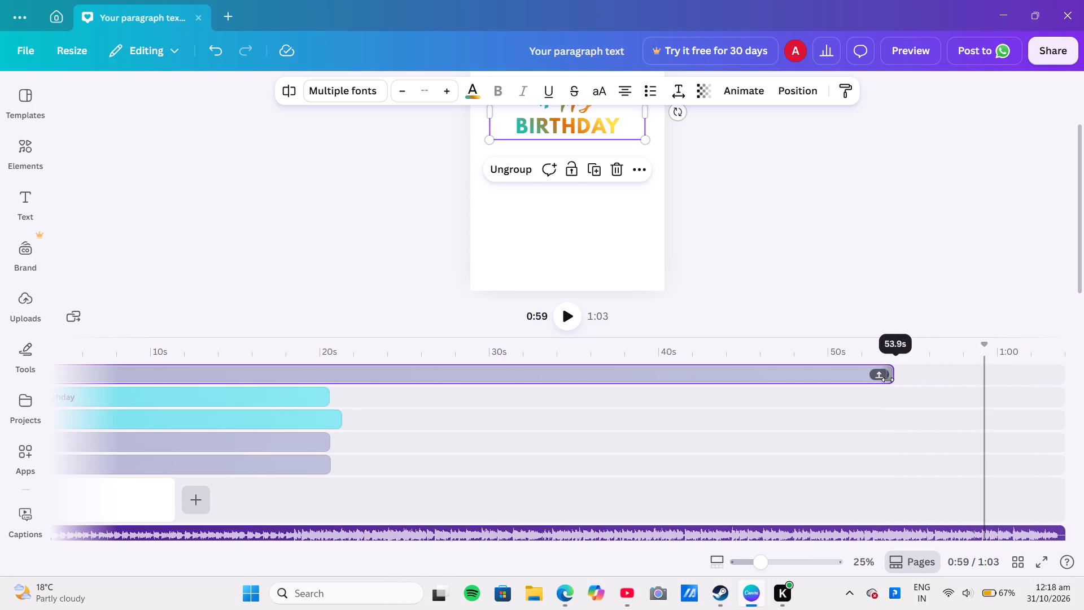
{"action": "left_click_drag", "start_coordinate": [888, 380], "coordinate": [893, 381]}
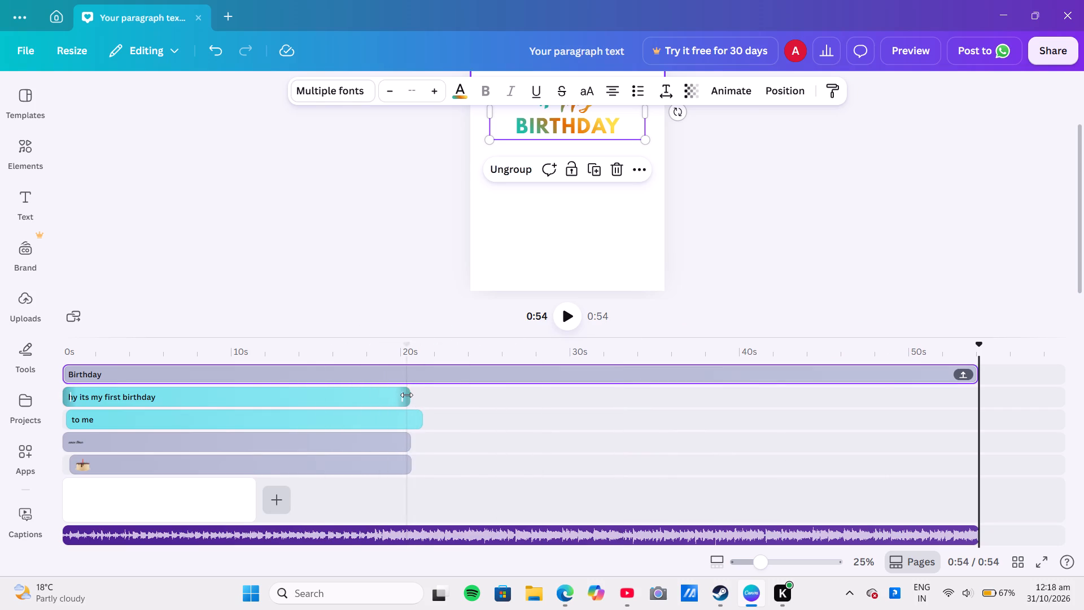
Extend the "hy its my first birthday" and "to me" texts on the timeline to end together with the lettering at about 54 s.
{"action": "left_click_drag", "start_coordinate": [406, 395], "coordinate": [956, 455]}
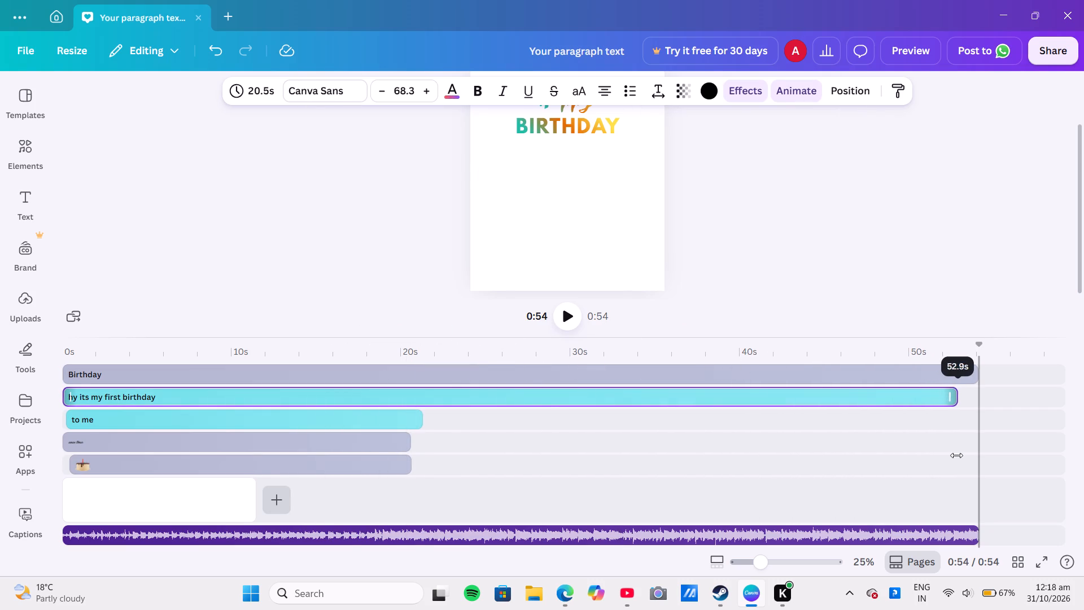
{"action": "left_click_drag", "start_coordinate": [956, 455], "coordinate": [973, 455]}
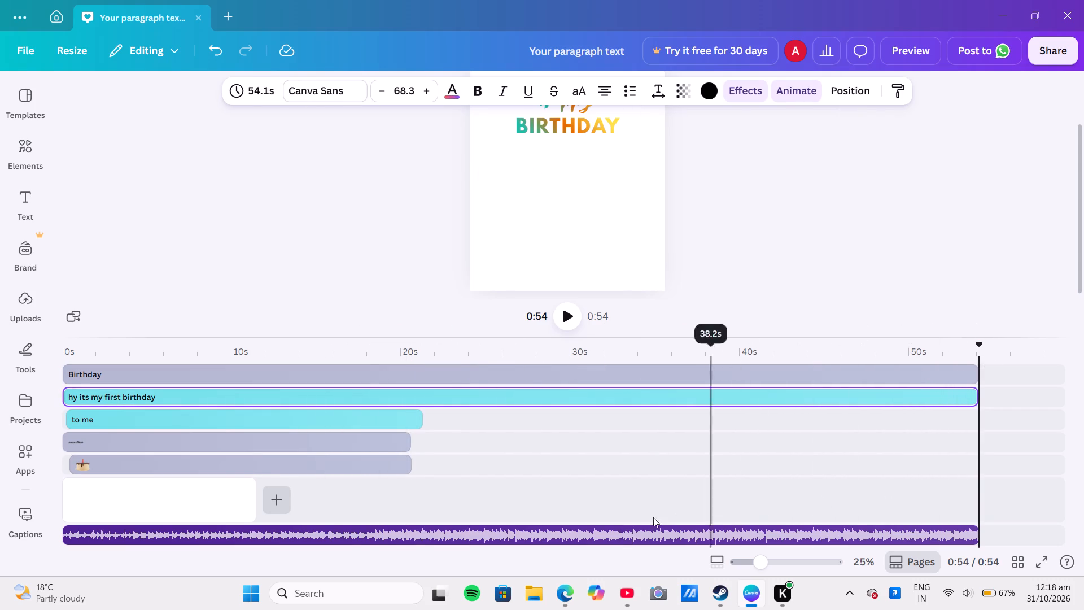
{"action": "left_click_drag", "start_coordinate": [422, 420], "coordinate": [703, 429]}
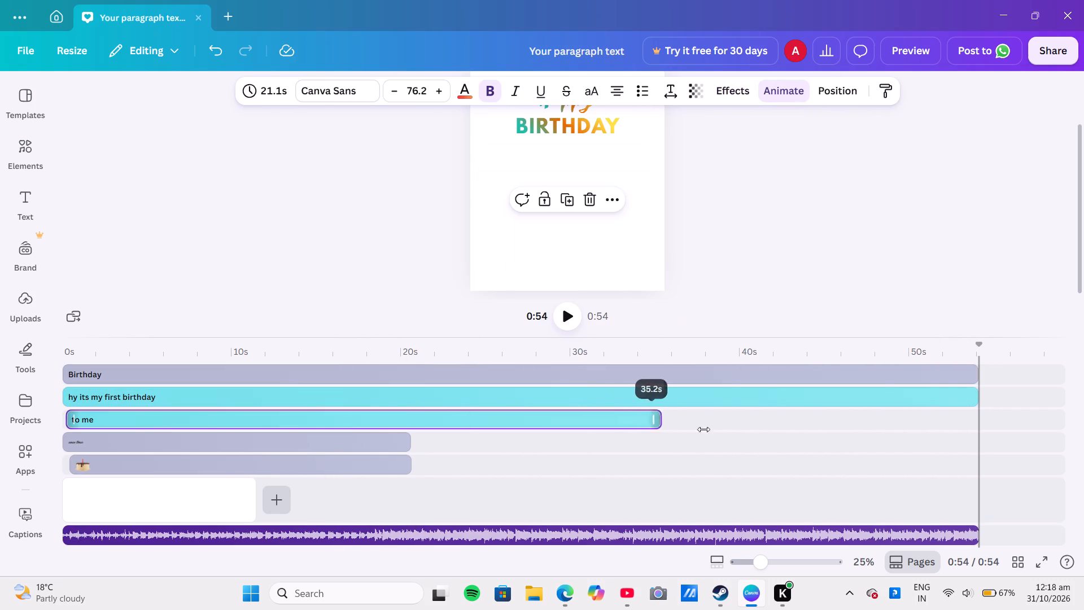
{"action": "left_click_drag", "start_coordinate": [703, 429], "coordinate": [970, 461]}
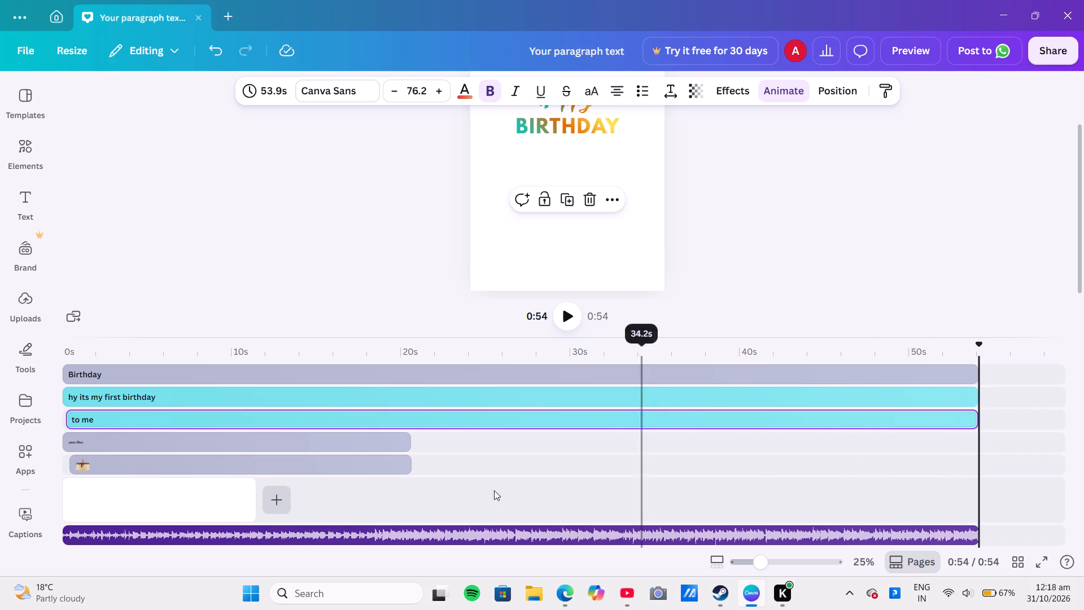
Extend the signature and the 3D cake on the timeline so that both end at about 54 s.
{"action": "left_click_drag", "start_coordinate": [408, 436], "coordinate": [790, 472]}
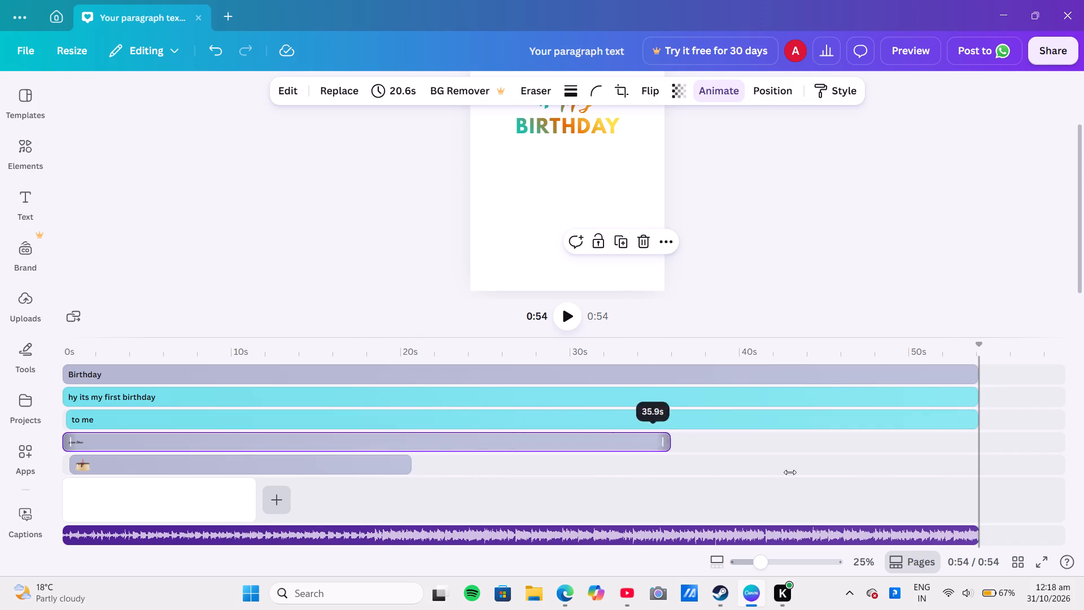
{"action": "left_click_drag", "start_coordinate": [790, 472], "coordinate": [972, 468]}
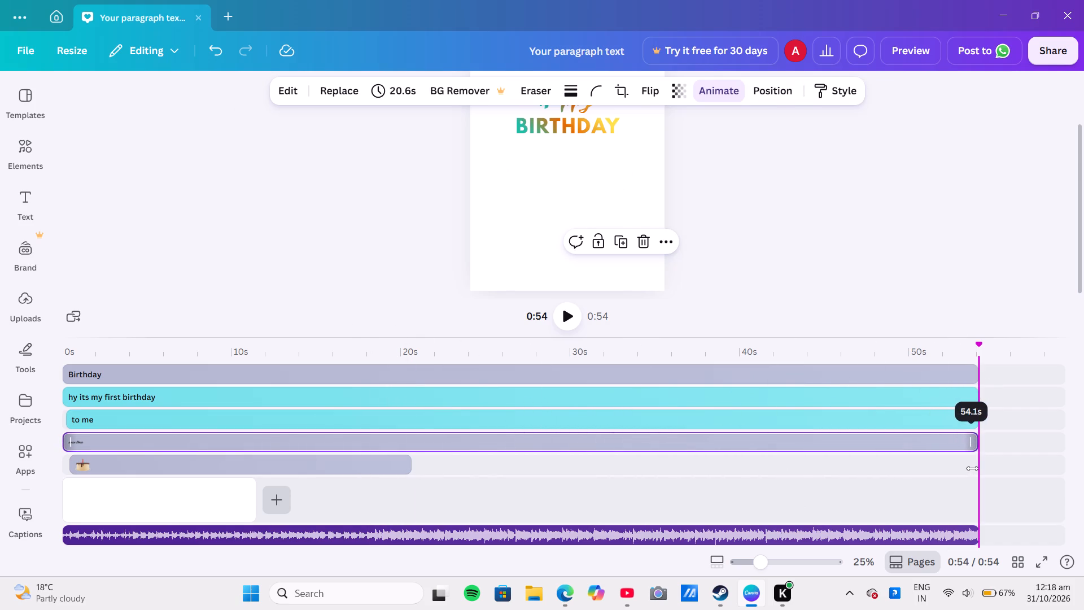
{"action": "left_click_drag", "start_coordinate": [972, 468], "coordinate": [962, 472]}
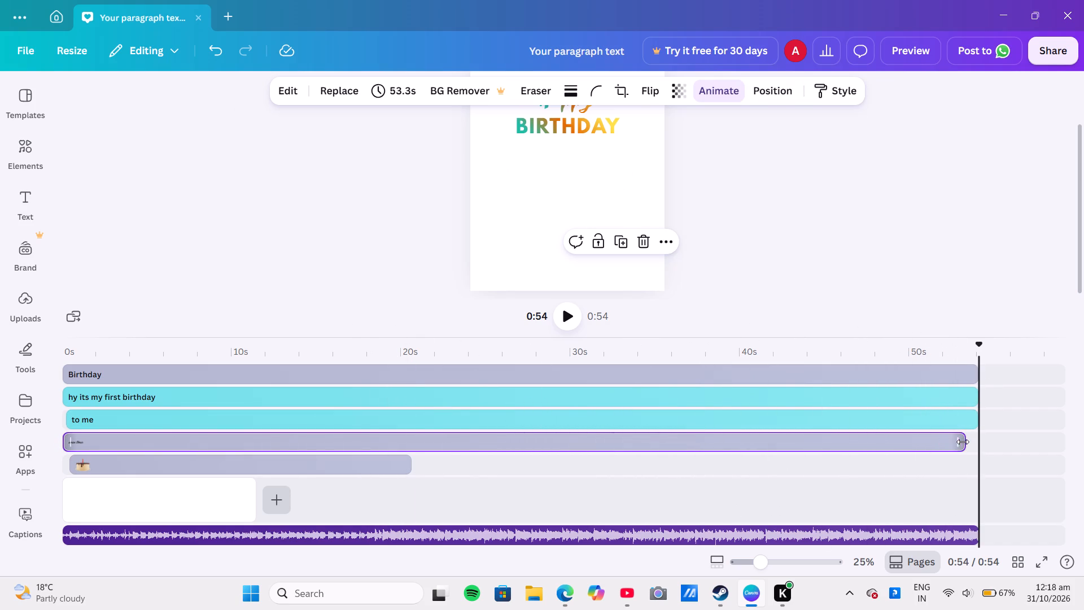
{"action": "left_click_drag", "start_coordinate": [963, 442], "coordinate": [972, 445]}
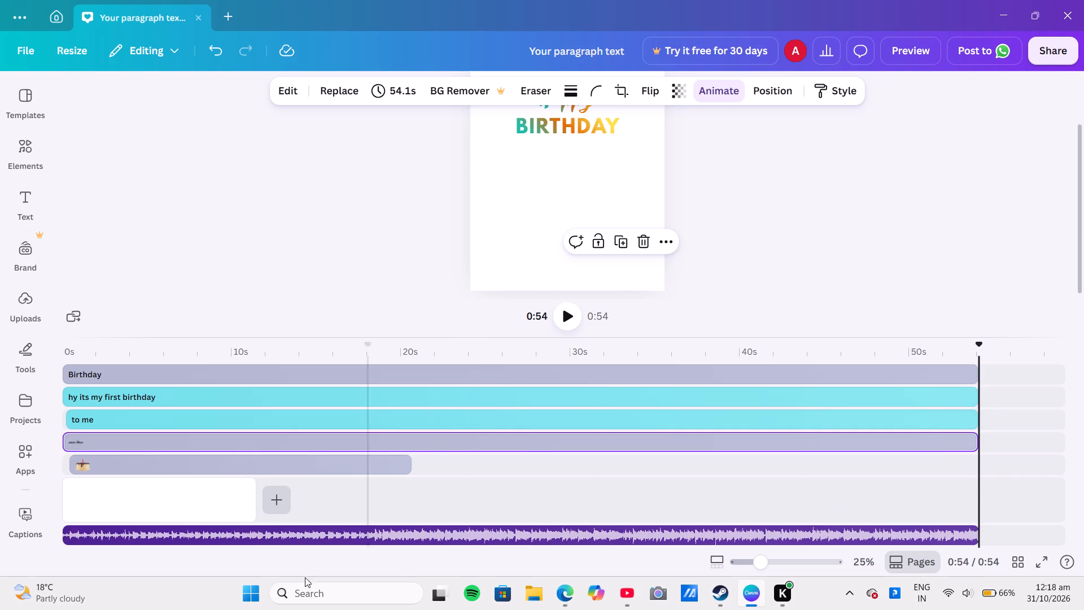
{"action": "left_click_drag", "start_coordinate": [411, 467], "coordinate": [649, 466]}
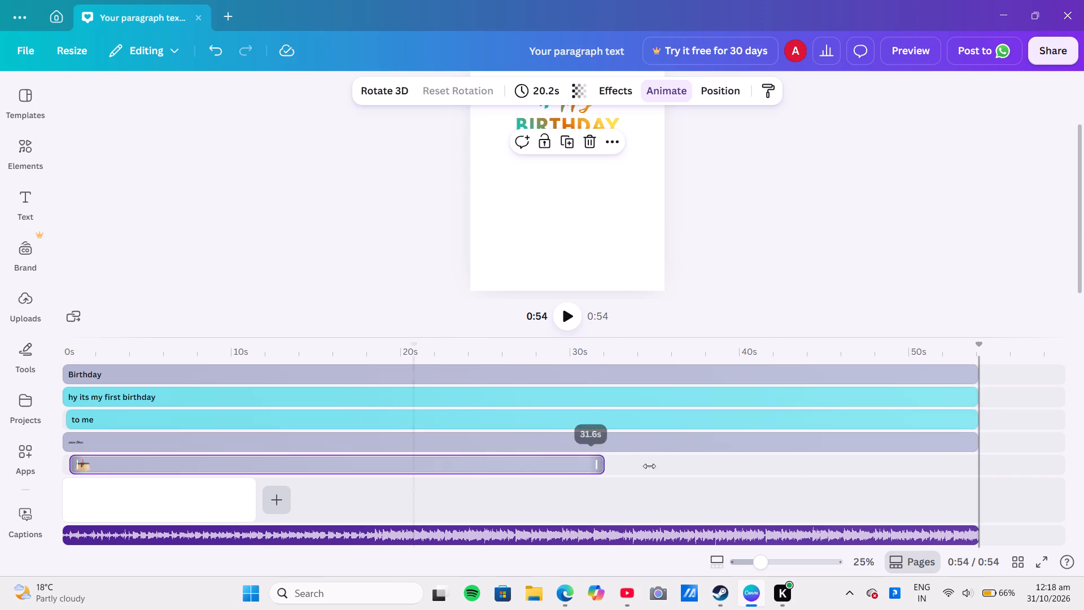
{"action": "left_click_drag", "start_coordinate": [649, 466], "coordinate": [972, 471]}
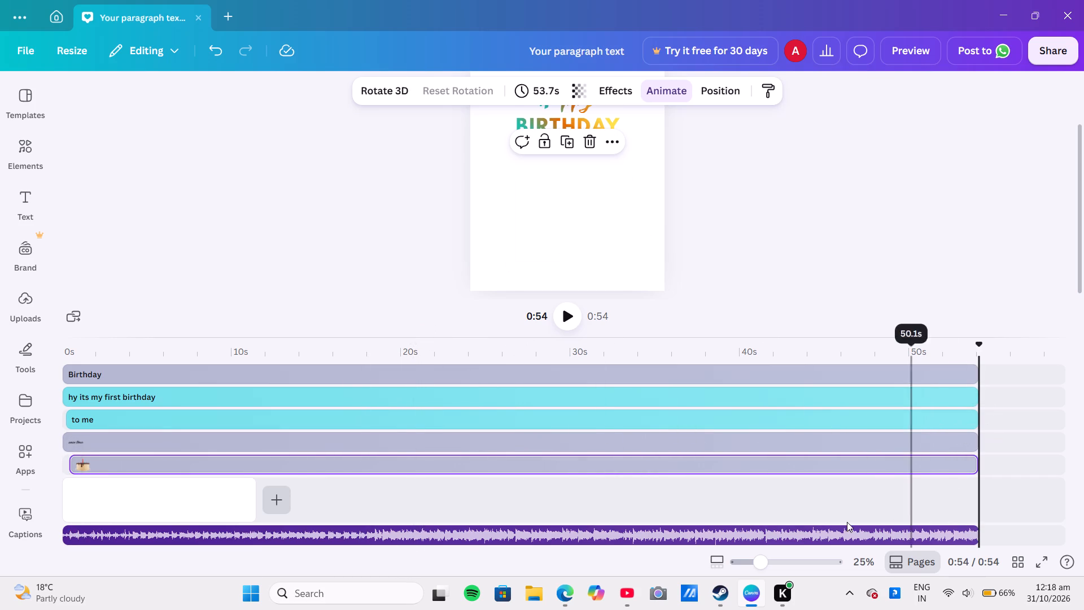
Play the extended video from the beginning to check the cake, lettering and signature together.
{"action": "left_click", "coordinate": [567, 318]}
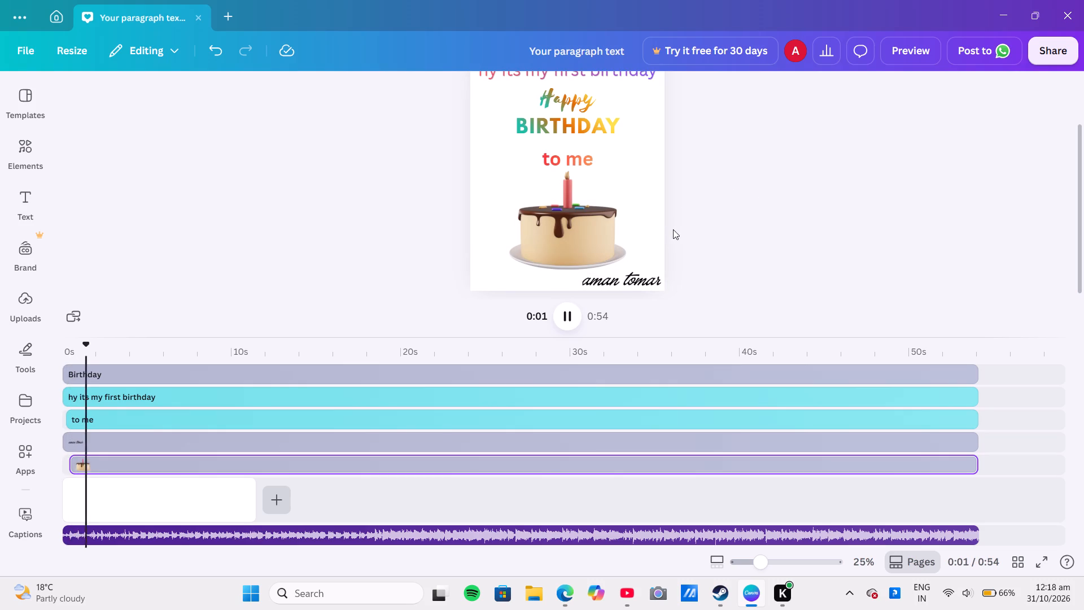
{"action": "scroll", "coordinate": [667, 245], "scroll_direction": "up", "scroll_amount": 4}
{"action": "scroll", "coordinate": [667, 245], "scroll_direction": "down", "scroll_amount": 4}
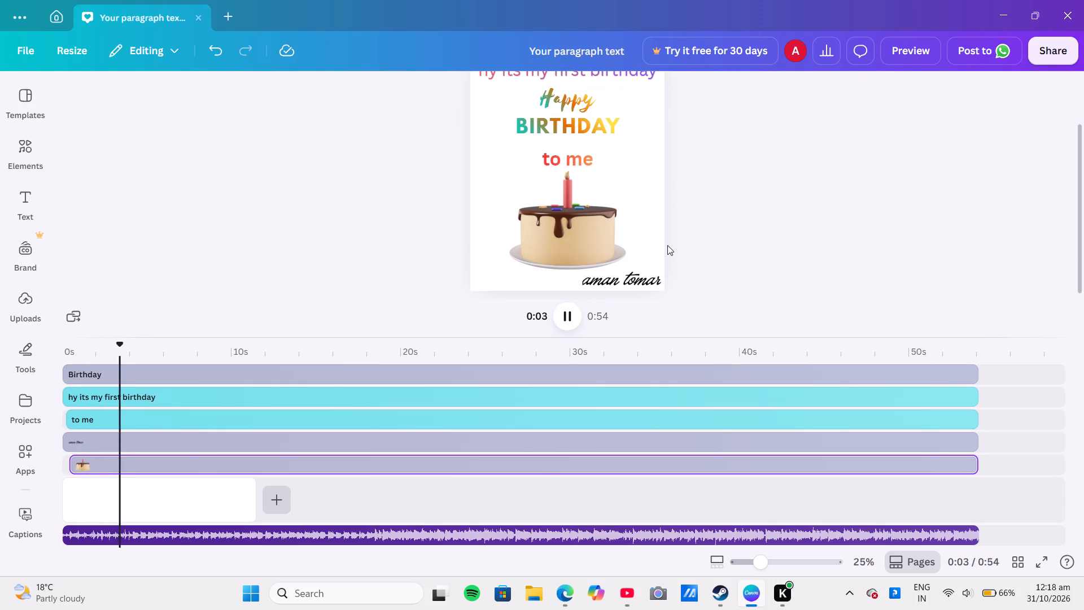
{"action": "scroll", "coordinate": [667, 245], "scroll_direction": "up", "scroll_amount": 5}
{"action": "scroll", "coordinate": [661, 243], "scroll_direction": "down", "scroll_amount": 2}
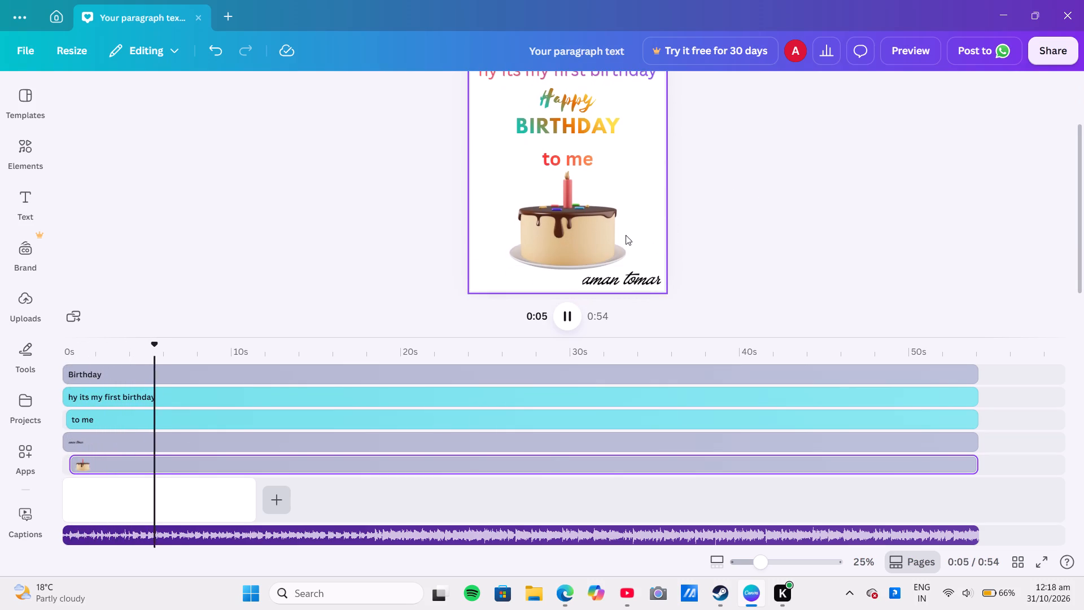
Apply the Glitch effect to the 3D cake.
{"action": "left_click", "coordinate": [625, 185]}
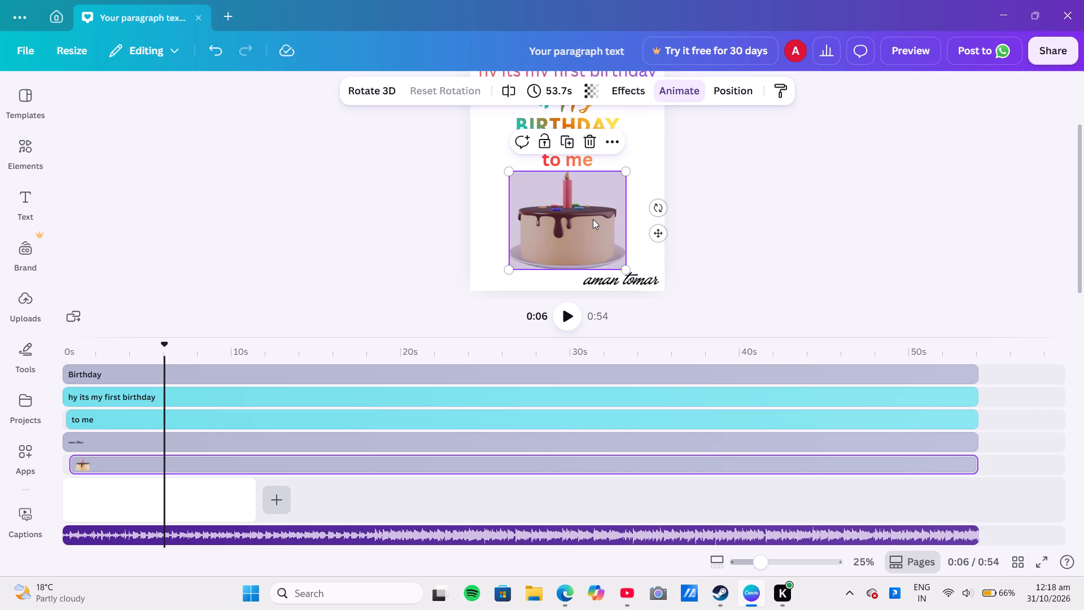
{"action": "left_click", "coordinate": [631, 88]}
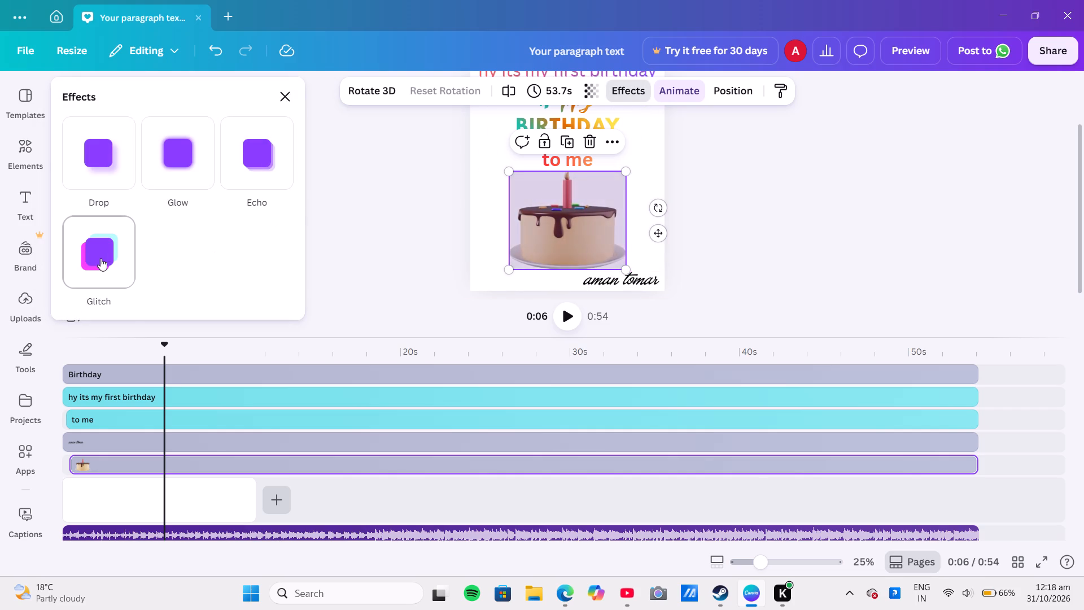
{"action": "left_click", "coordinate": [100, 258]}
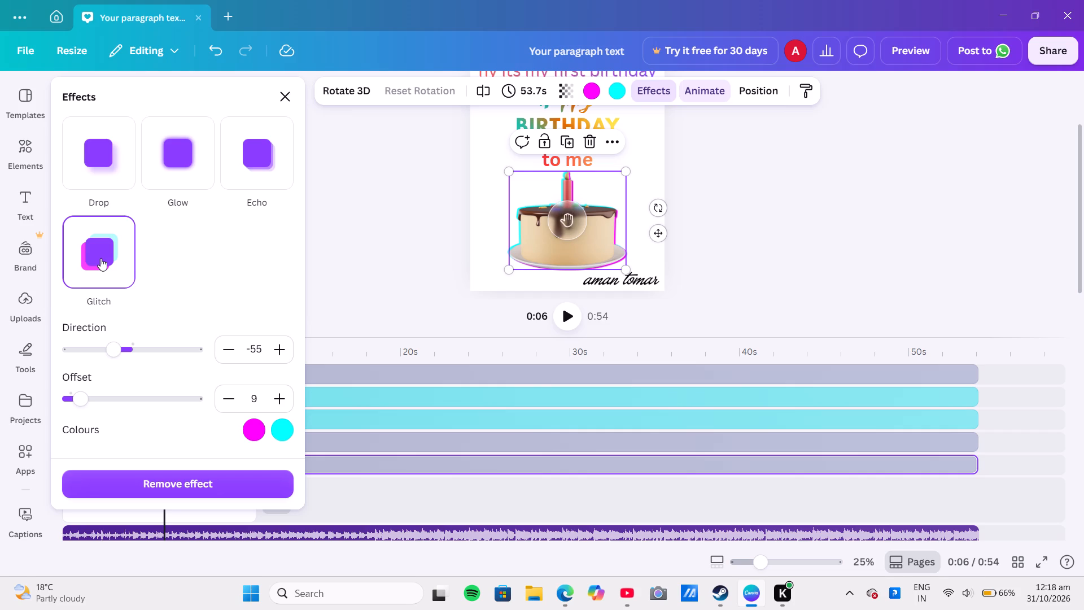
Move the cake slightly lower, horizontally centred on the page and with 45 spacing below the "to me" text.
{"action": "left_click", "coordinate": [562, 220]}
{"action": "left_click_drag", "start_coordinate": [562, 225], "coordinate": [580, 235]}
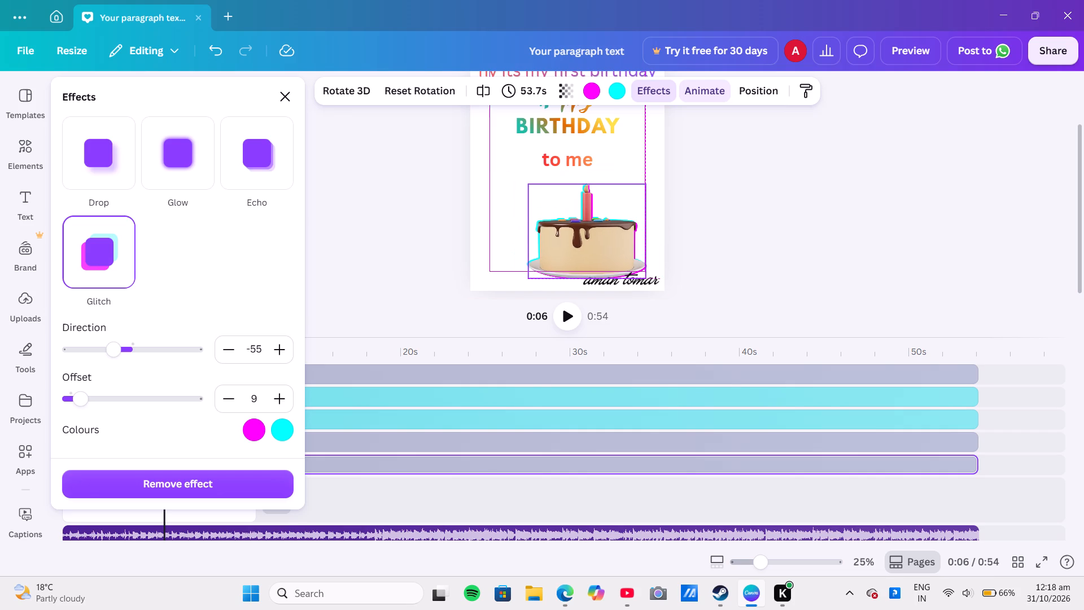
{"action": "left_click_drag", "start_coordinate": [580, 235], "coordinate": [566, 234]}
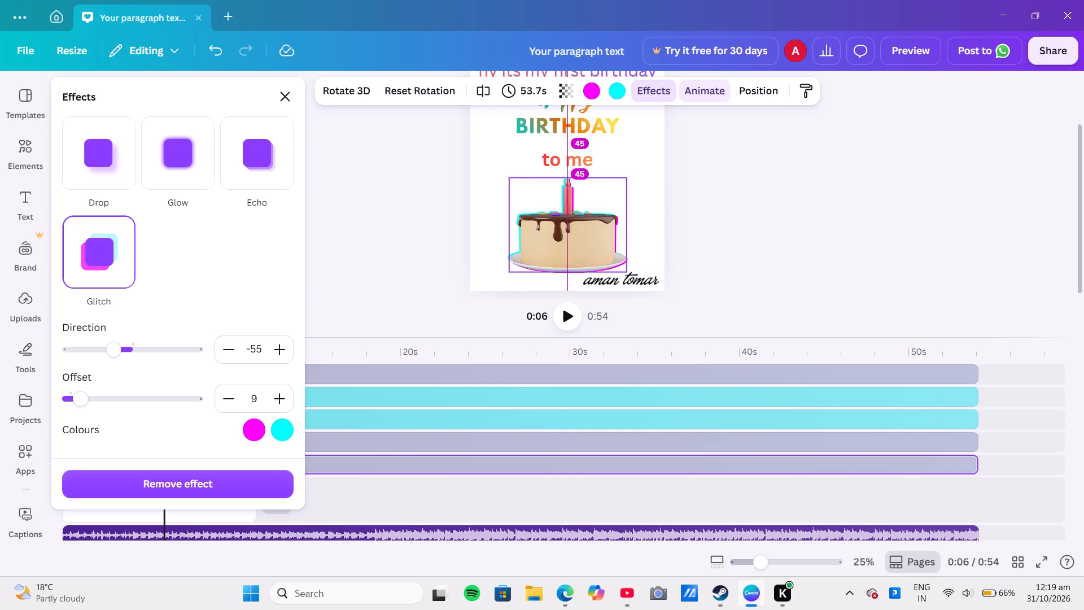
{"action": "left_click_drag", "start_coordinate": [566, 234], "coordinate": [565, 234]}
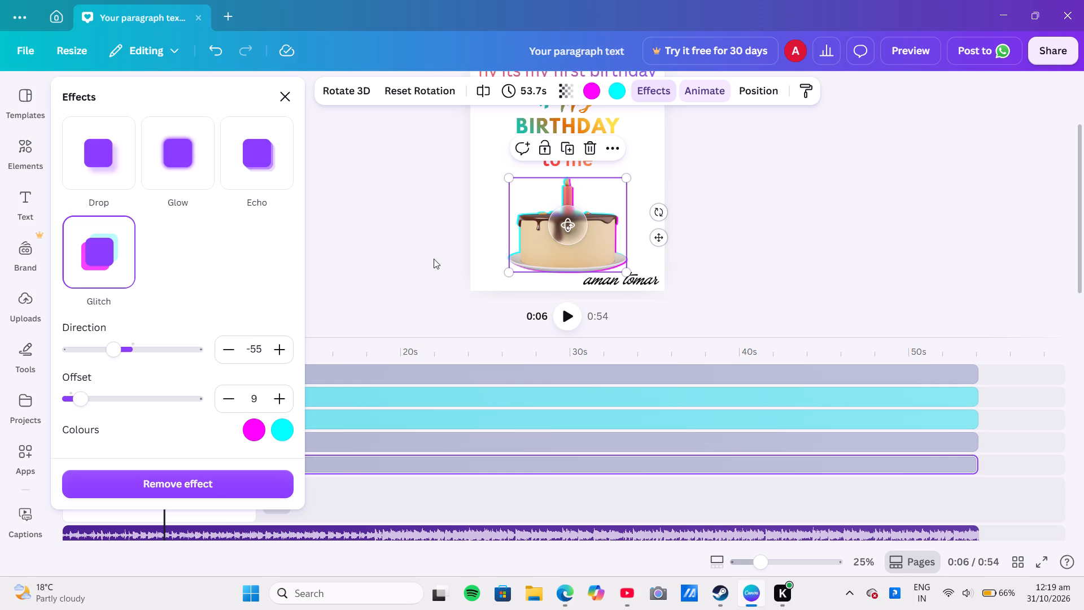
{"action": "left_click", "coordinate": [377, 230]}
Play the video, review it in full screen with jumps ahead past the middle and near the end, and return to the editor.
{"action": "left_click", "coordinate": [568, 317]}
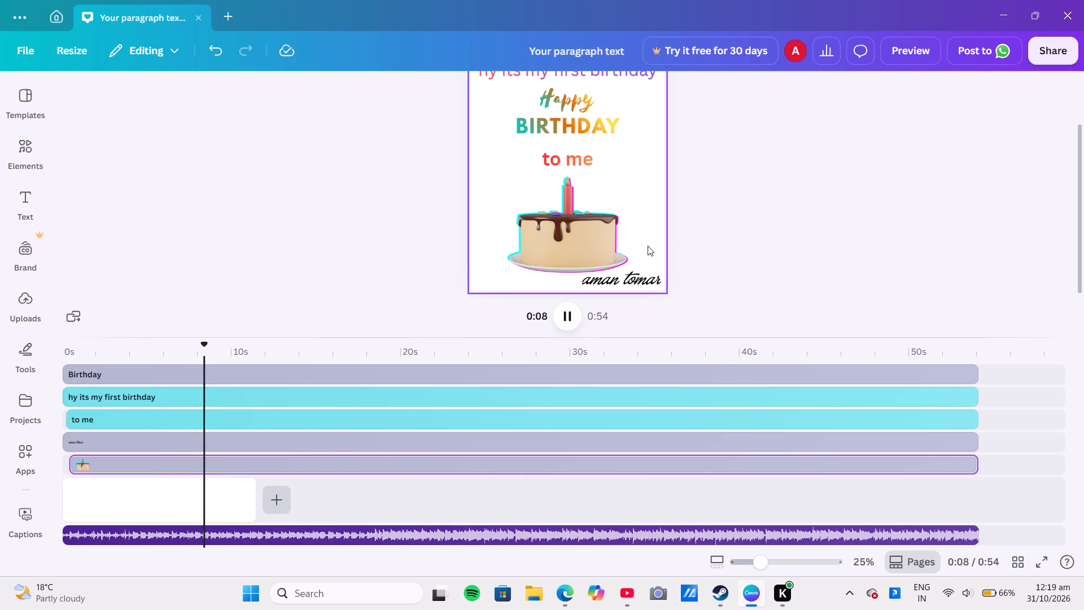
{"action": "scroll", "coordinate": [635, 258], "scroll_direction": "up", "scroll_amount": 4}
{"action": "scroll", "coordinate": [752, 243], "scroll_direction": "up", "scroll_amount": 3}
{"action": "scroll", "coordinate": [752, 243], "scroll_direction": "down", "scroll_amount": 5}
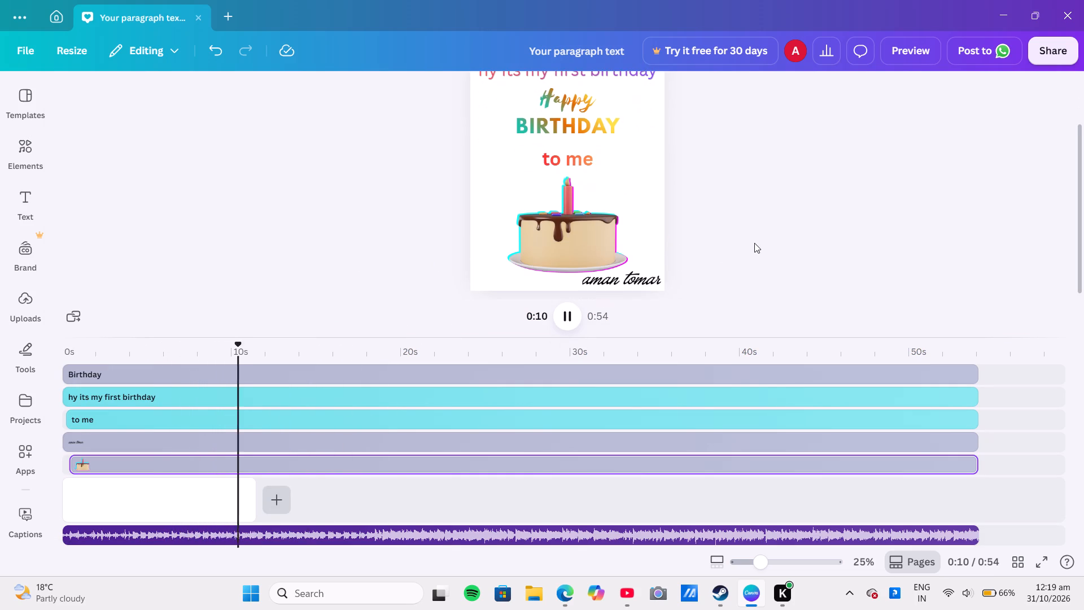
{"action": "scroll", "coordinate": [754, 243], "scroll_direction": "down", "scroll_amount": 2}
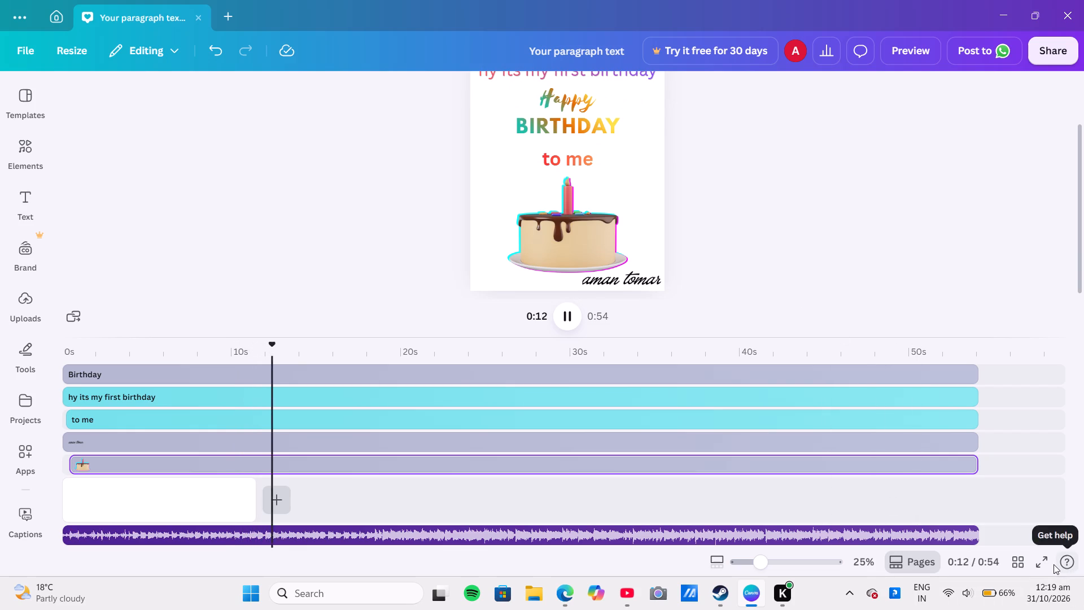
{"action": "left_click", "coordinate": [1042, 564]}
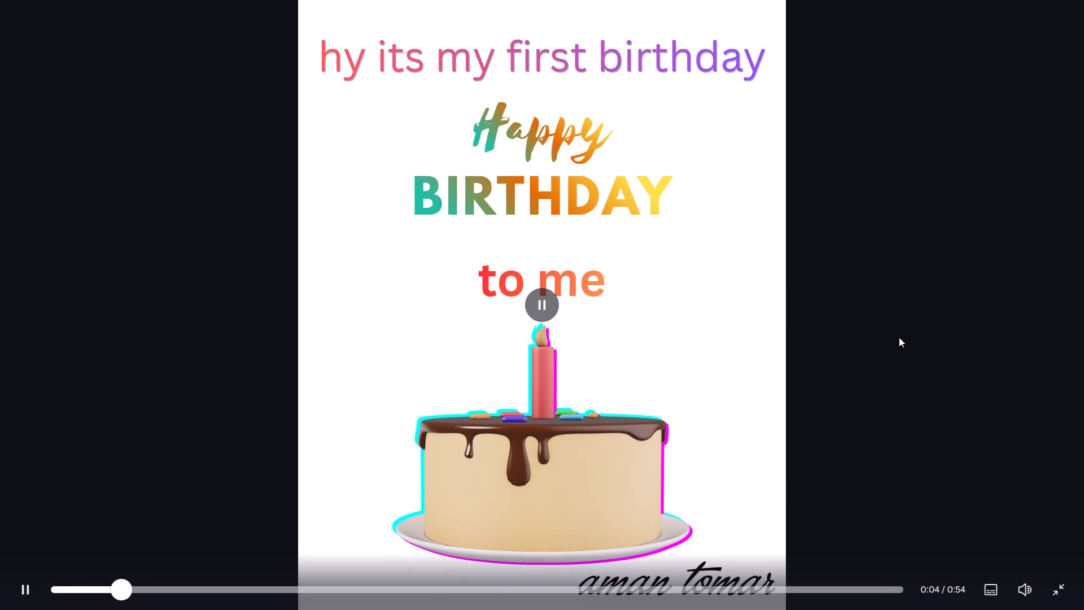
{"action": "left_click", "coordinate": [938, 329]}
{"action": "left_click_drag", "start_coordinate": [869, 354], "coordinate": [843, 363]}
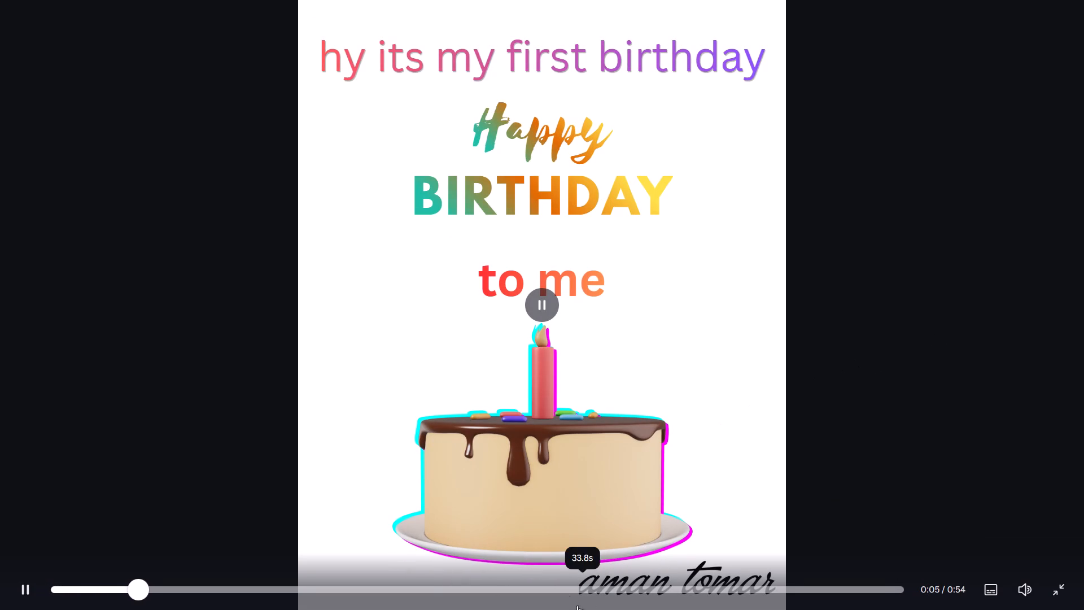
{"action": "left_click", "coordinate": [560, 581]}
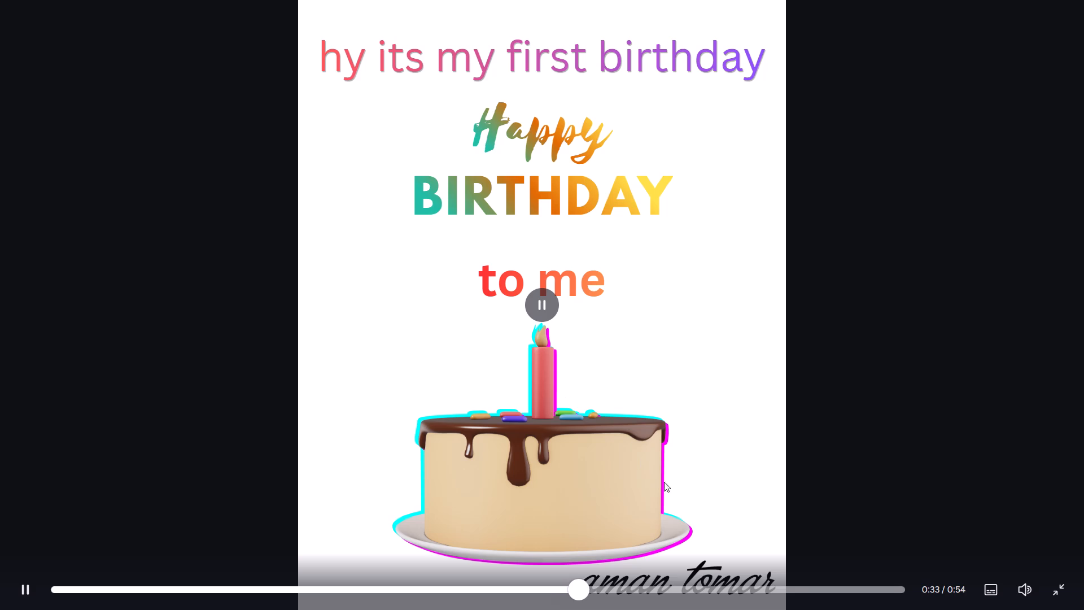
{"action": "left_click", "coordinate": [836, 587]}
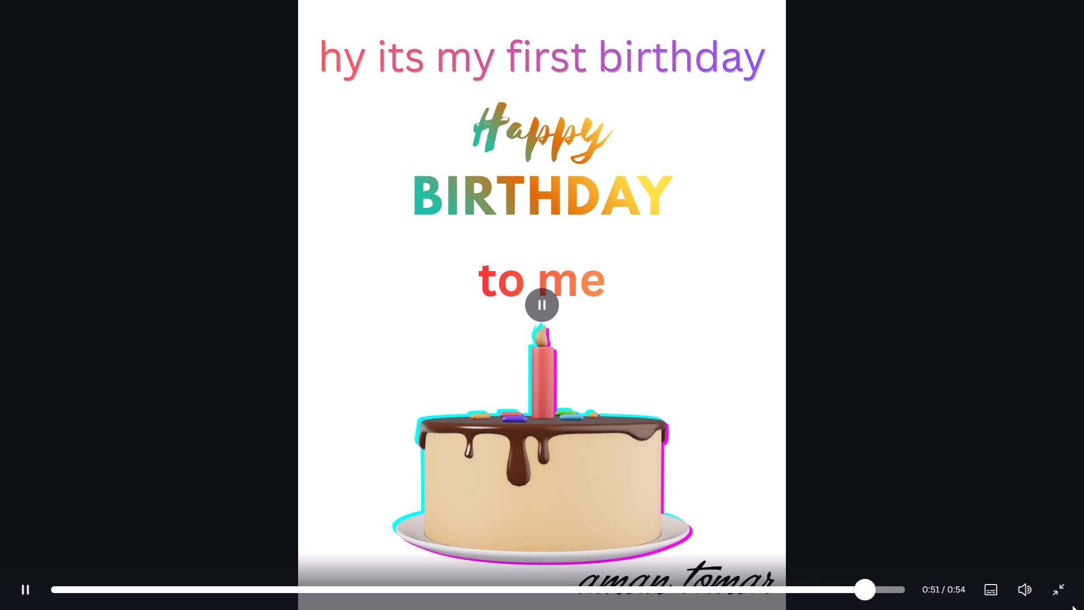
{"action": "left_click", "coordinate": [1061, 590]}
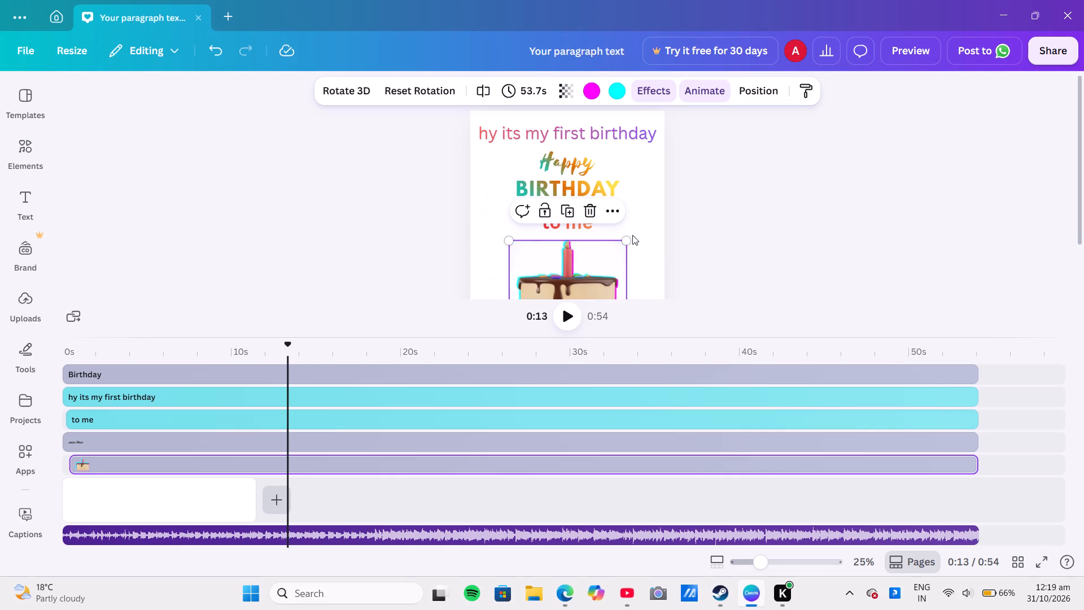
Replace the word "first" in the "hy its my first birthday" text with "25th".
{"action": "left_click", "coordinate": [584, 133]}
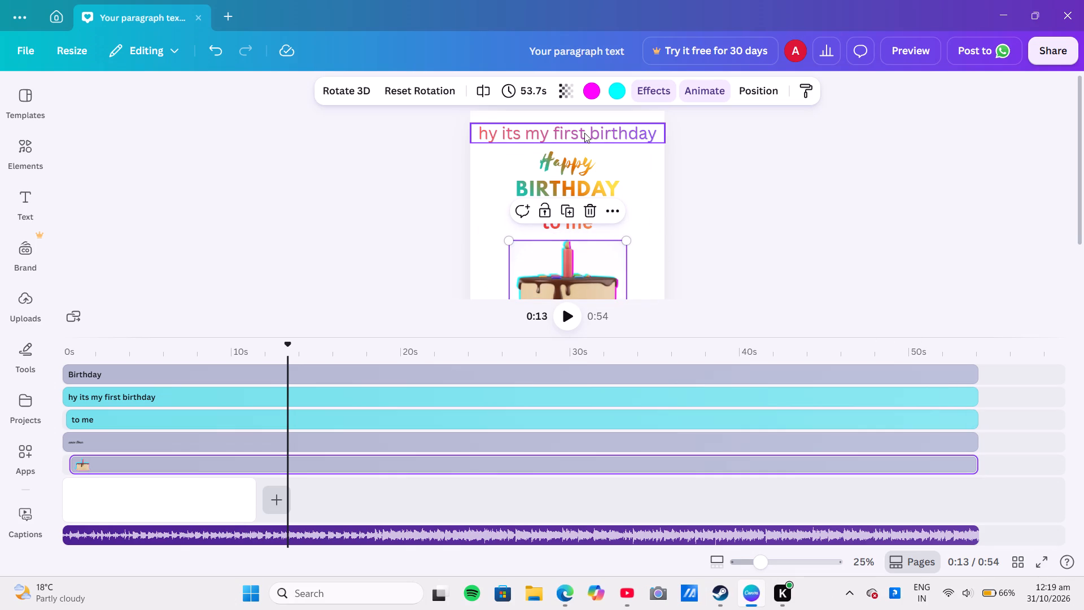
{"action": "left_click", "coordinate": [585, 129]}
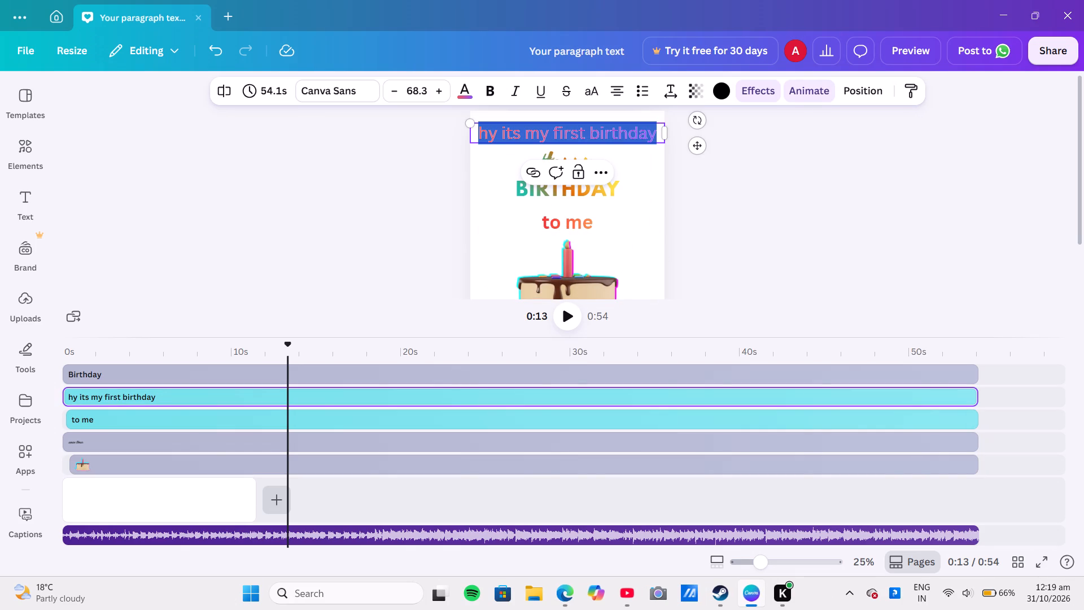
{"action": "left_click", "coordinate": [585, 131]}
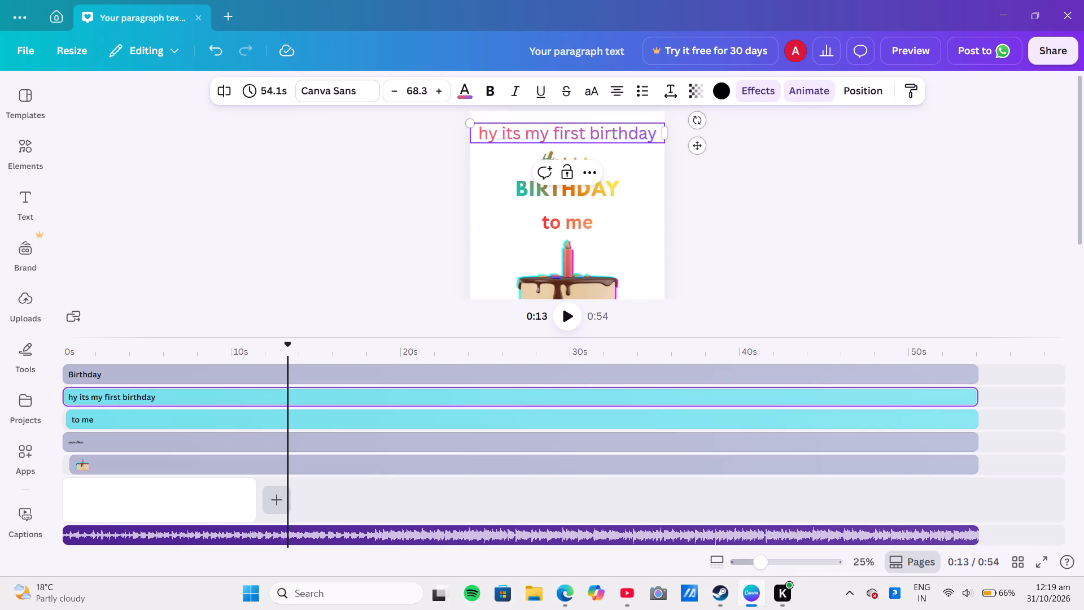
{"action": "key", "text": "BackSpace"}
{"action": "key", "text": "BackSpace"}
{"action": "key", "text": "BackSpace"}
{"action": "key", "text": "BackSpace"}
{"action": "key", "text": "BackSpace"}
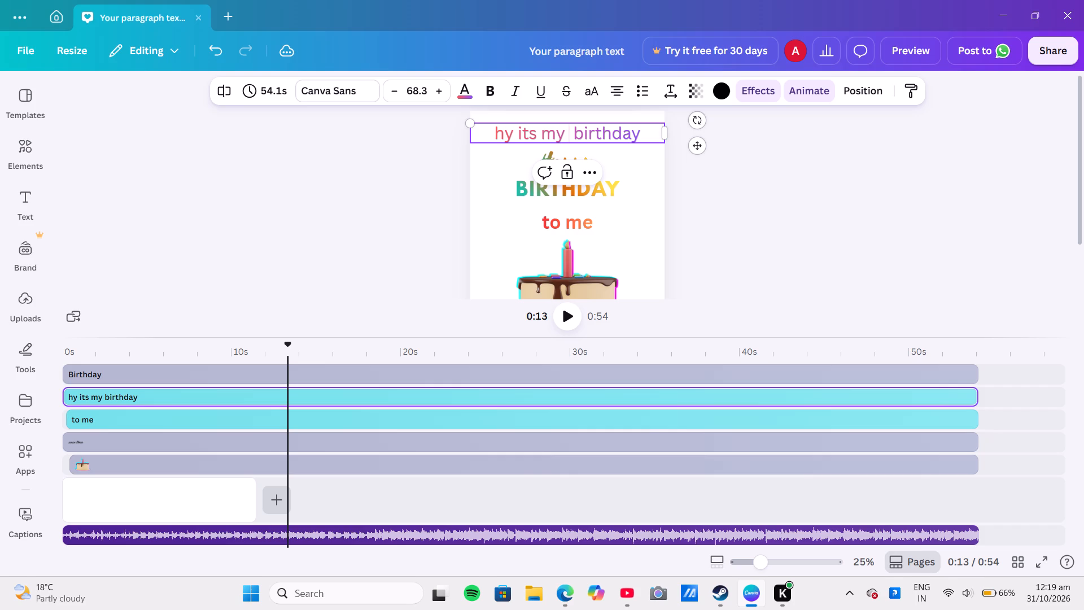
{"action": "type", "text": "25"}
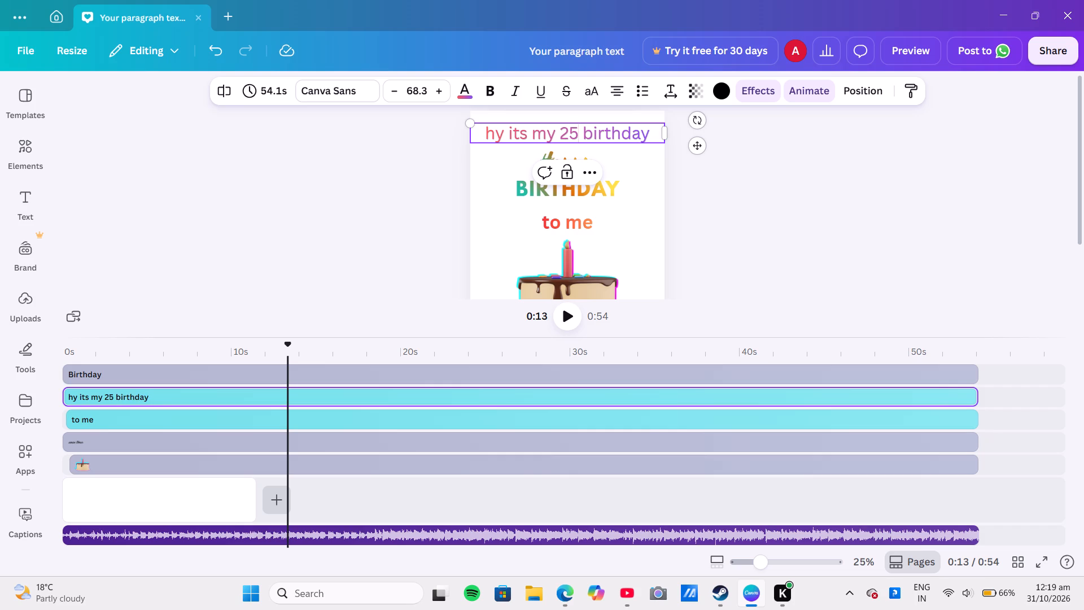
{"action": "key", "text": "t"}
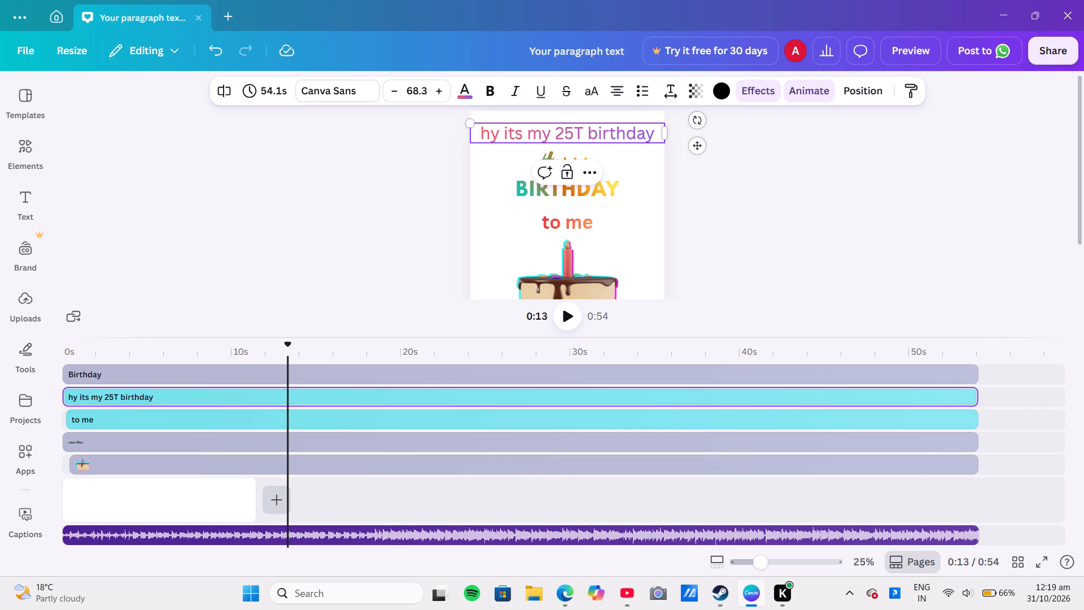
{"action": "key", "text": "h"}
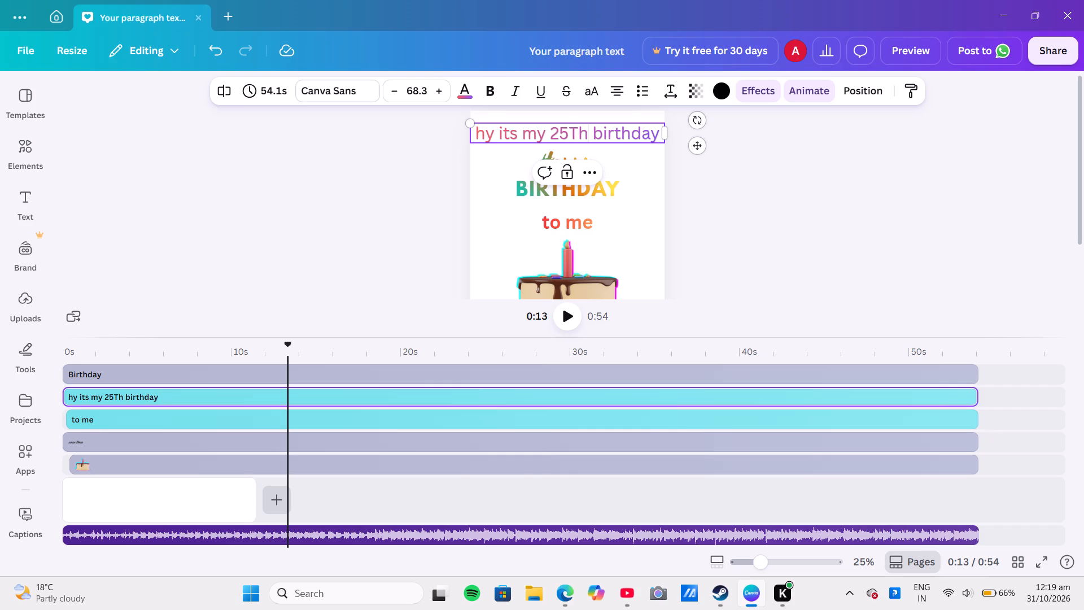
{"action": "key", "text": "BackSpace"}
{"action": "key", "text": "BackSpace"}
{"action": "key", "text": "t"}
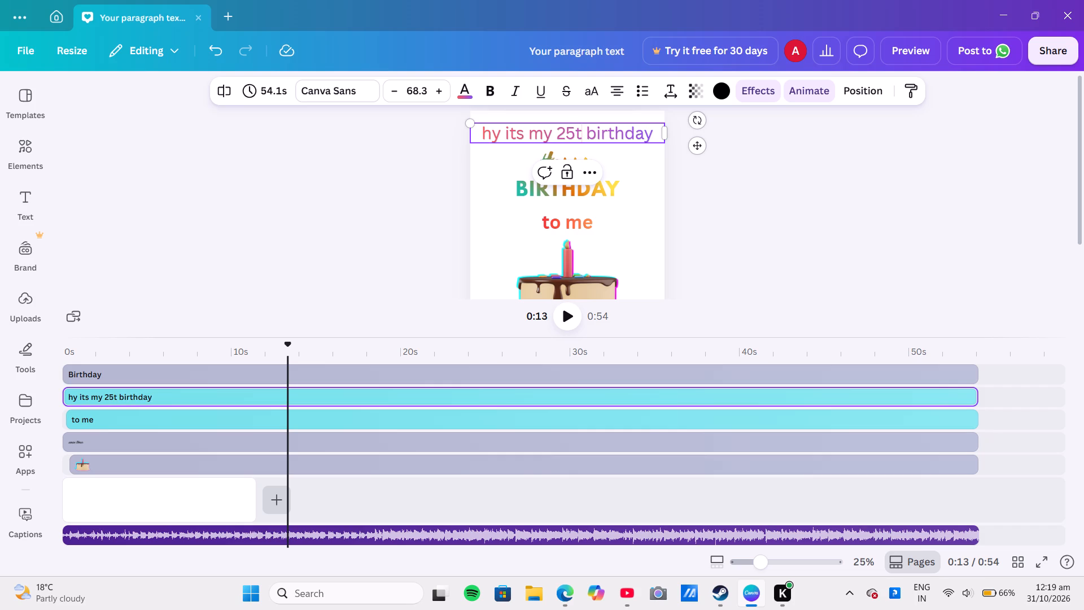
{"action": "key", "text": "h"}
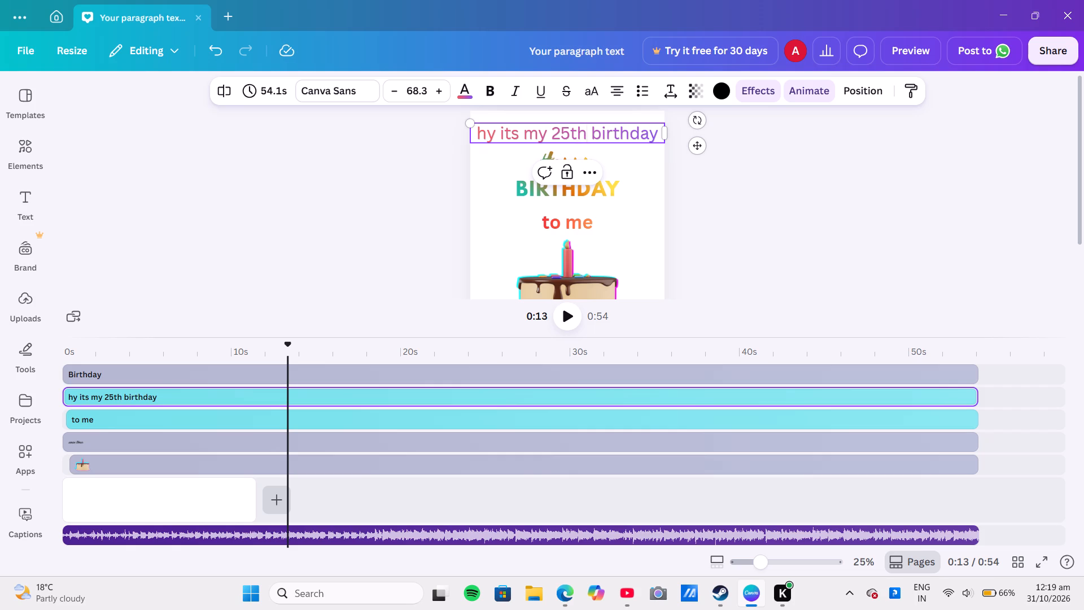
Replace "25th" with "23rd" in the "hy its my 25th birthday" headline.
{"action": "key", "text": "BackSpace"}
{"action": "key", "text": "BackSpace"}
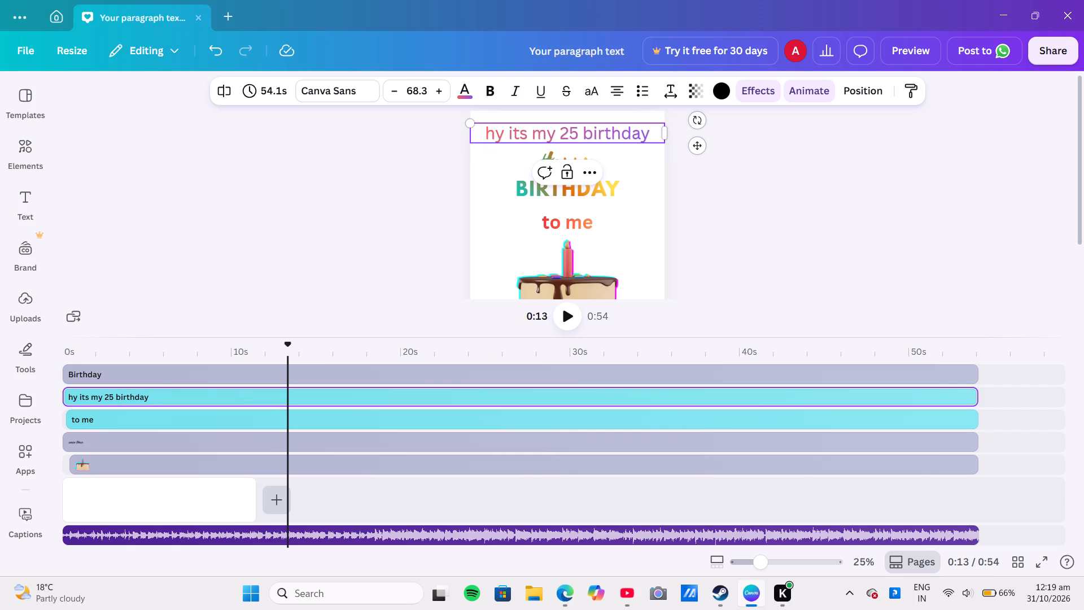
{"action": "key", "text": "BackSpace"}
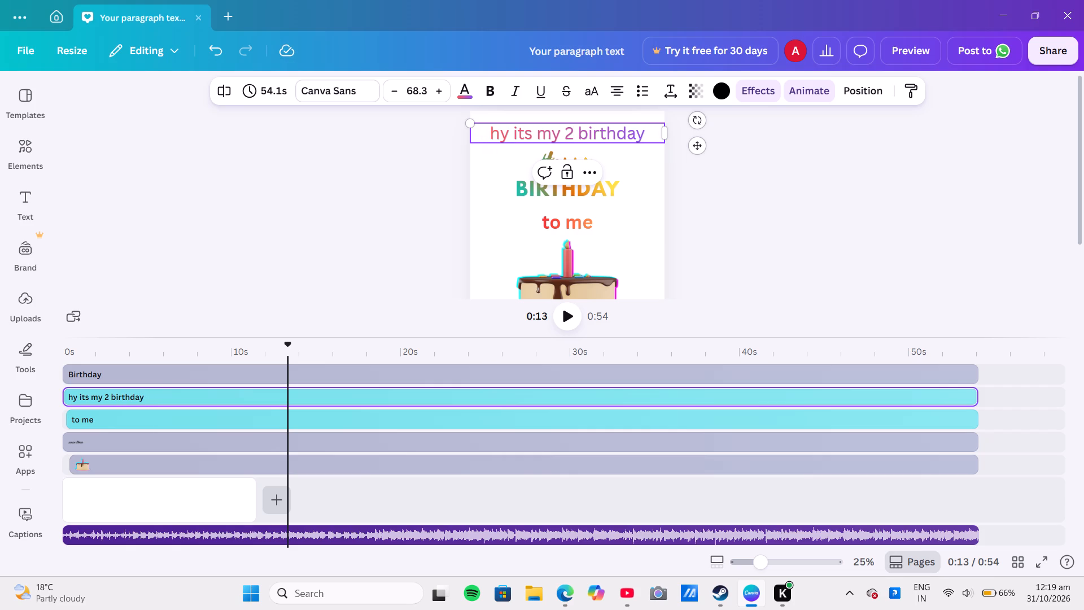
{"action": "key", "text": "3"}
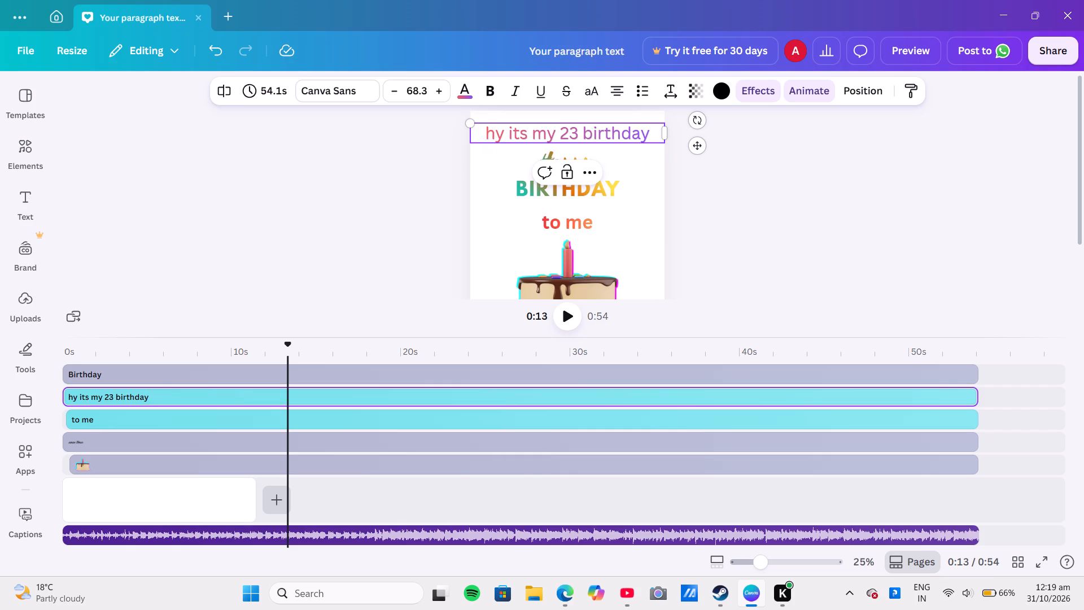
{"action": "key", "text": "r"}
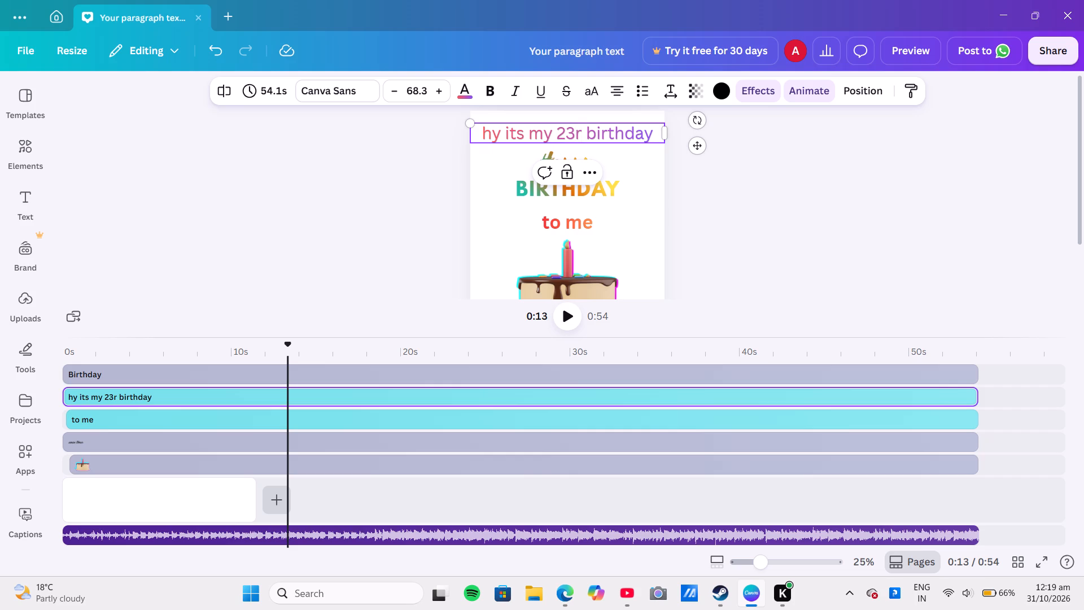
{"action": "key", "text": "d"}
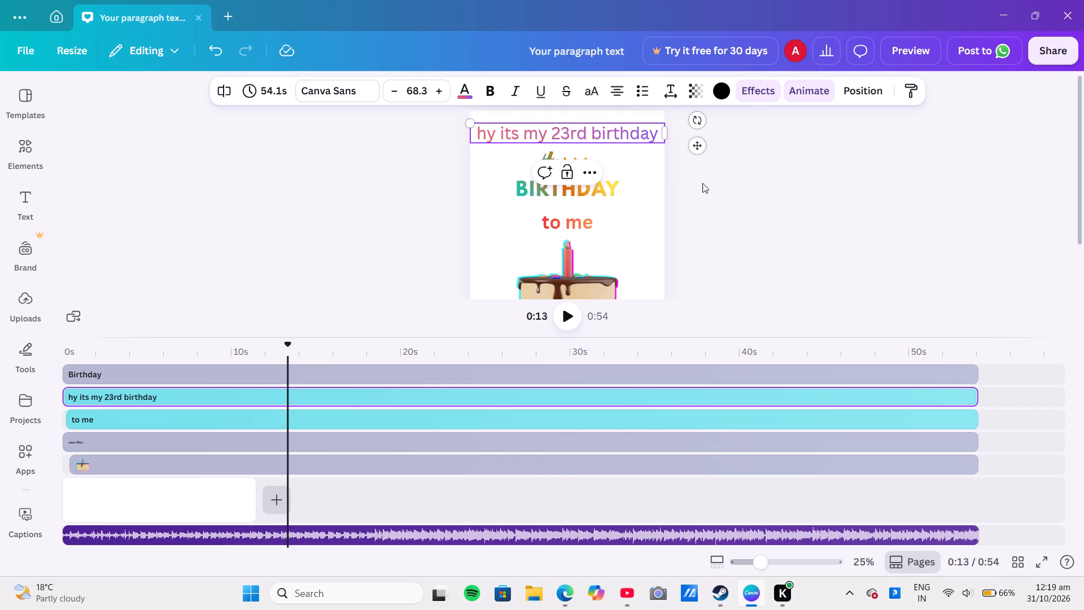
{"action": "left_click", "coordinate": [738, 191]}
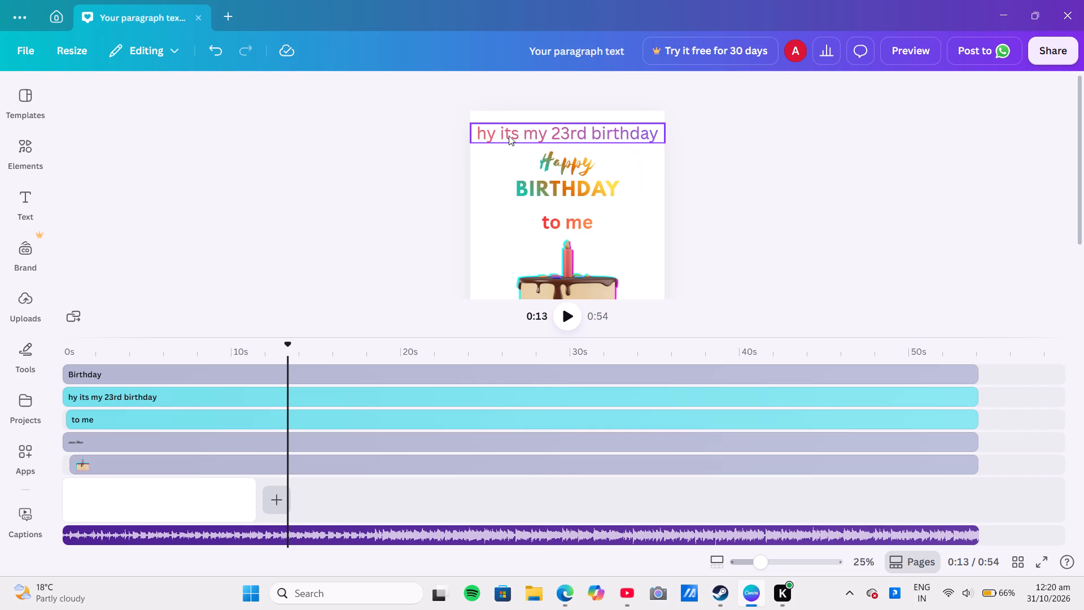
Make the "hy its my 23rd birthday" headline bold.
{"action": "left_click", "coordinate": [509, 136]}
{"action": "left_click", "coordinate": [490, 89]}
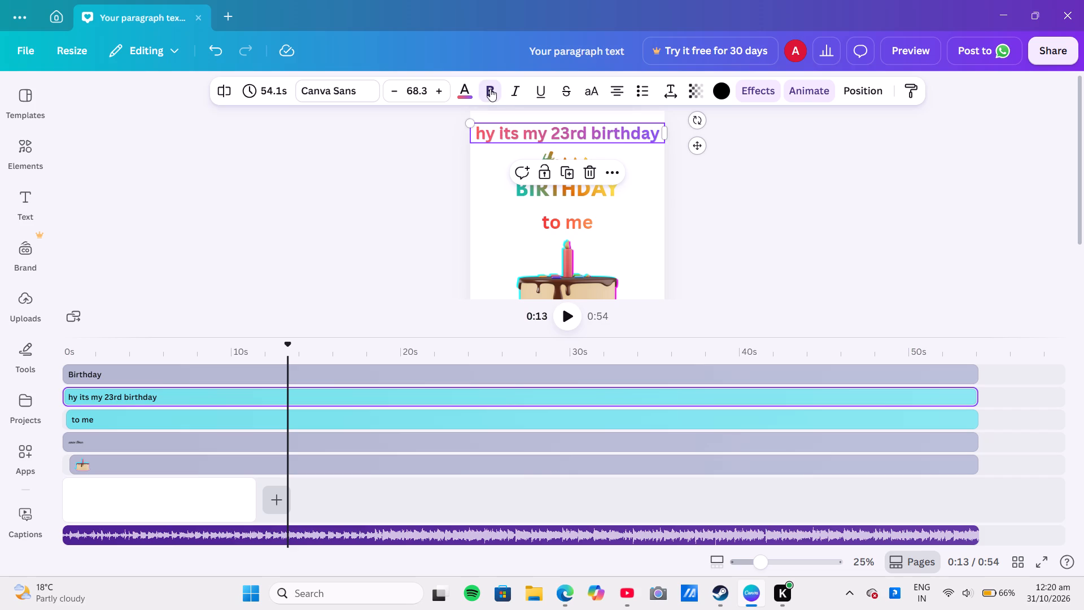
{"action": "left_click", "coordinate": [753, 208]}
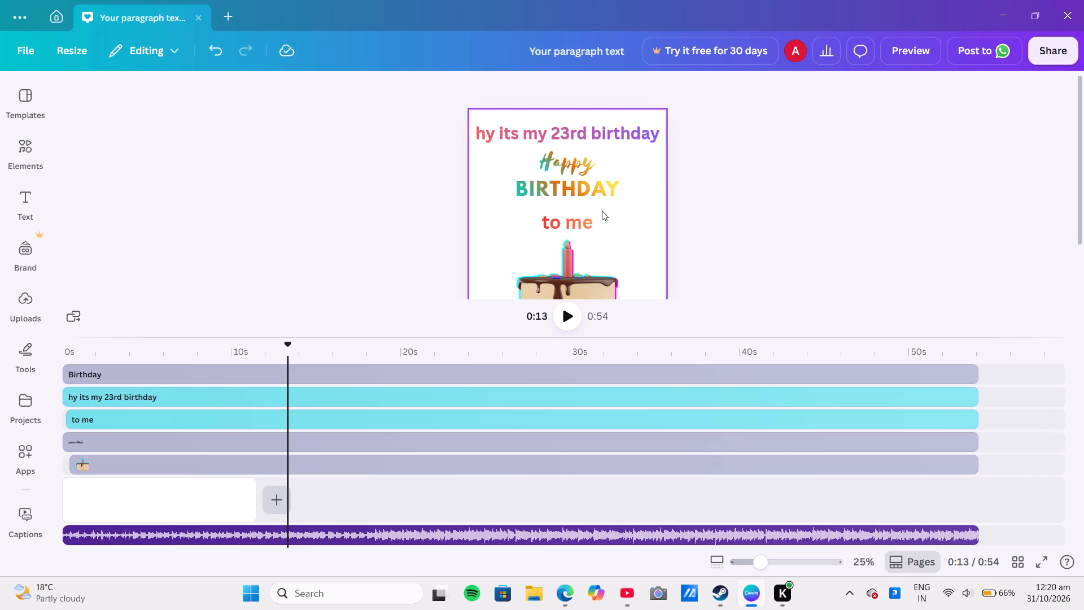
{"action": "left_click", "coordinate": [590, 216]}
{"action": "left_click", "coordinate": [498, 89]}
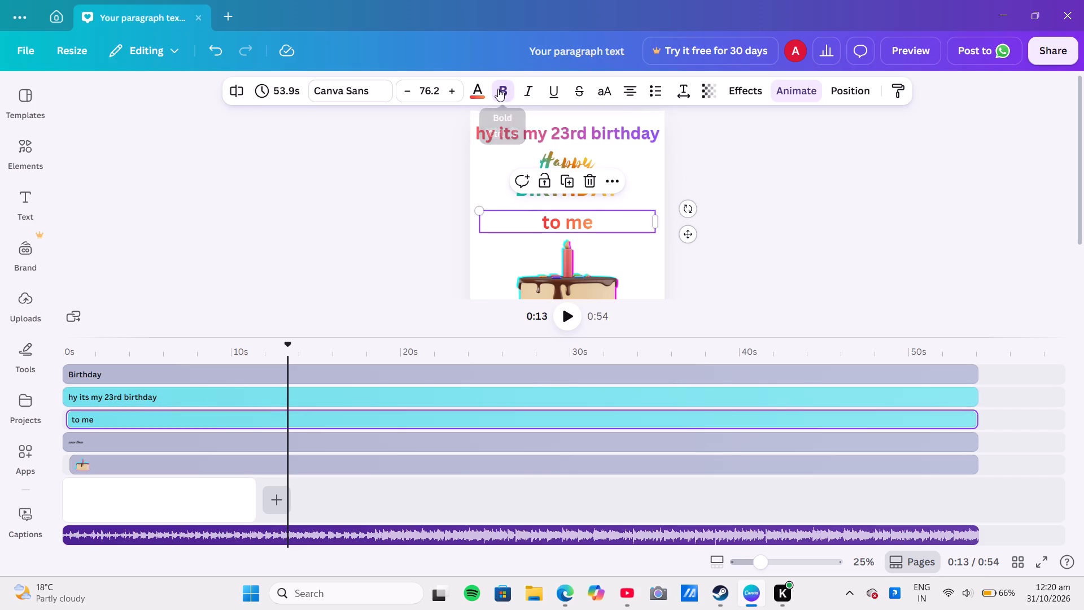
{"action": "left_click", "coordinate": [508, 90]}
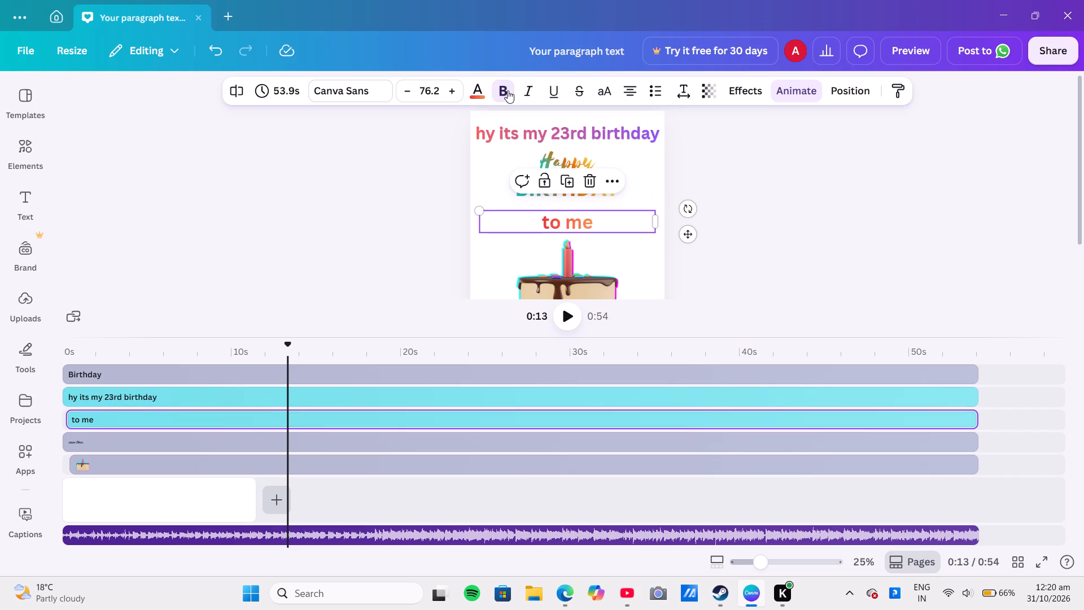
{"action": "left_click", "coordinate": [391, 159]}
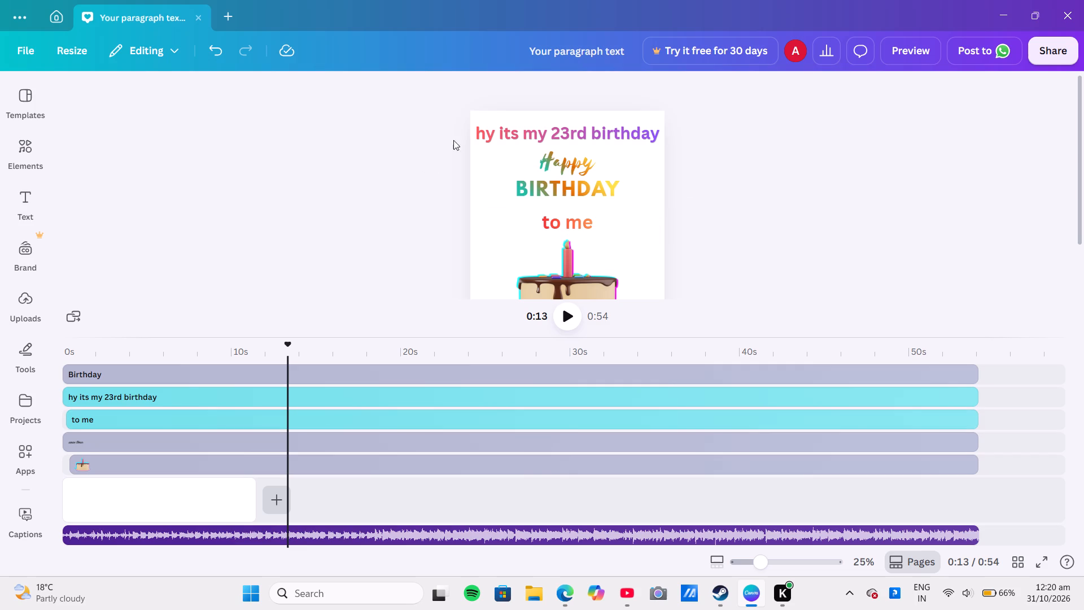
Split the "hy its my 23rd birthday" headline at the playhead, giving the first part 13.3 s.
{"action": "left_click", "coordinate": [514, 130]}
{"action": "left_click", "coordinate": [228, 89]}
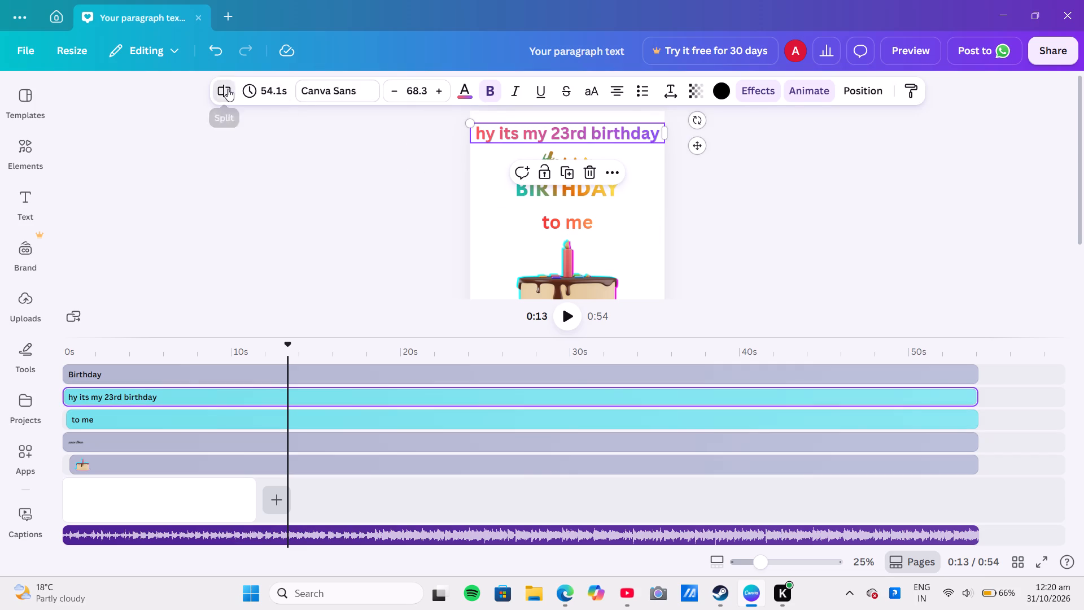
{"action": "left_click", "coordinate": [228, 89]}
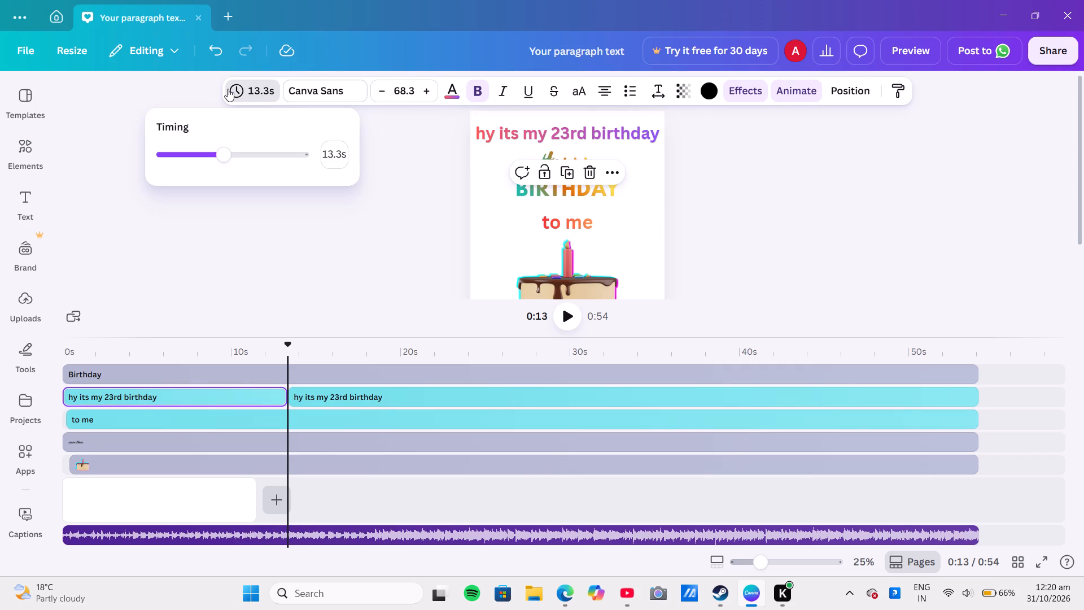
{"action": "left_click", "coordinate": [228, 89]}
{"action": "left_click", "coordinate": [242, 89]}
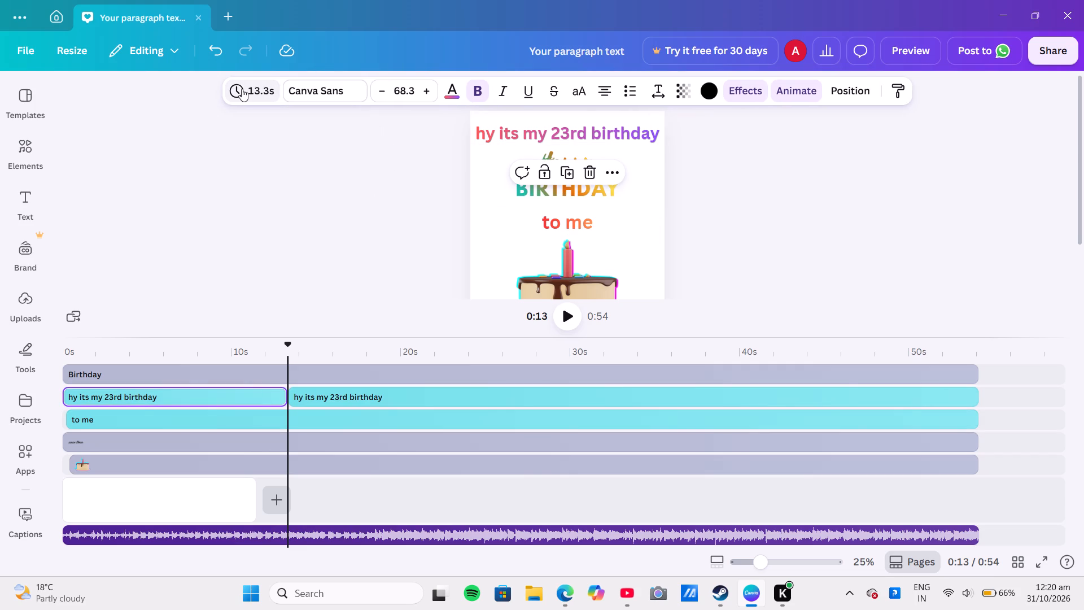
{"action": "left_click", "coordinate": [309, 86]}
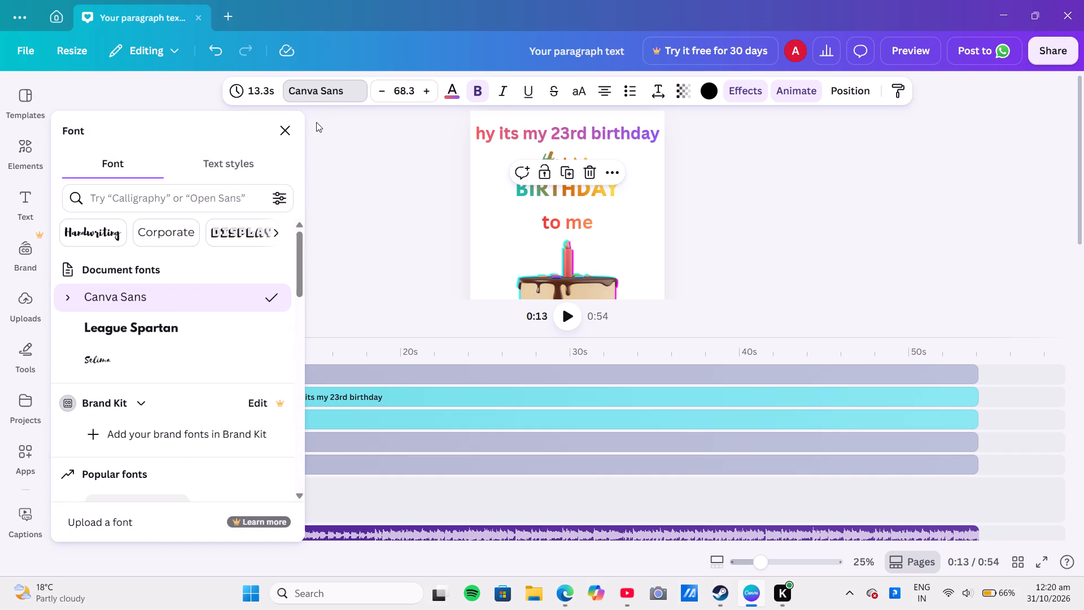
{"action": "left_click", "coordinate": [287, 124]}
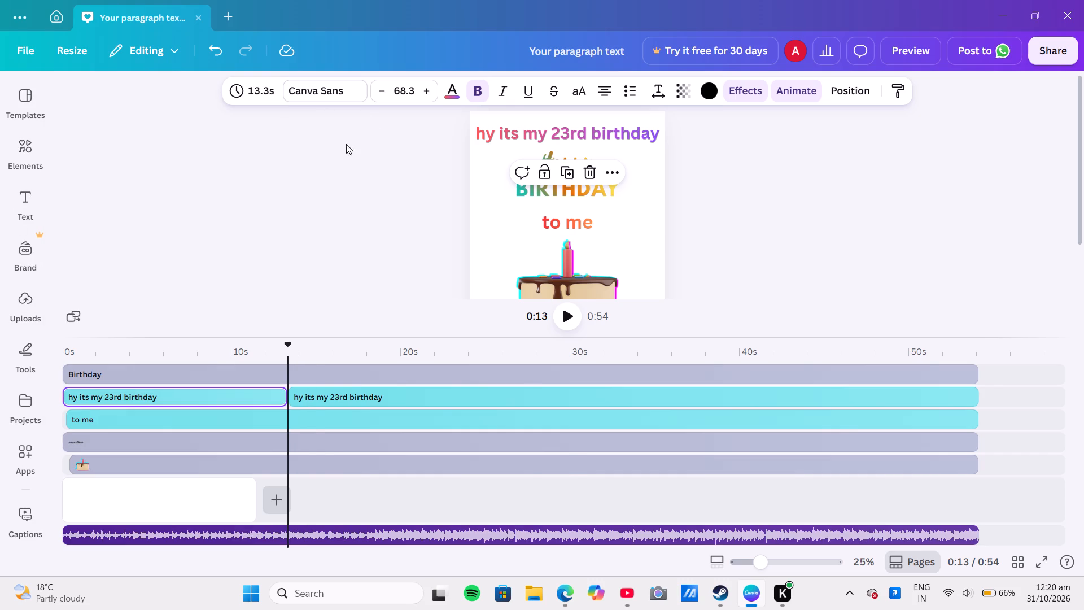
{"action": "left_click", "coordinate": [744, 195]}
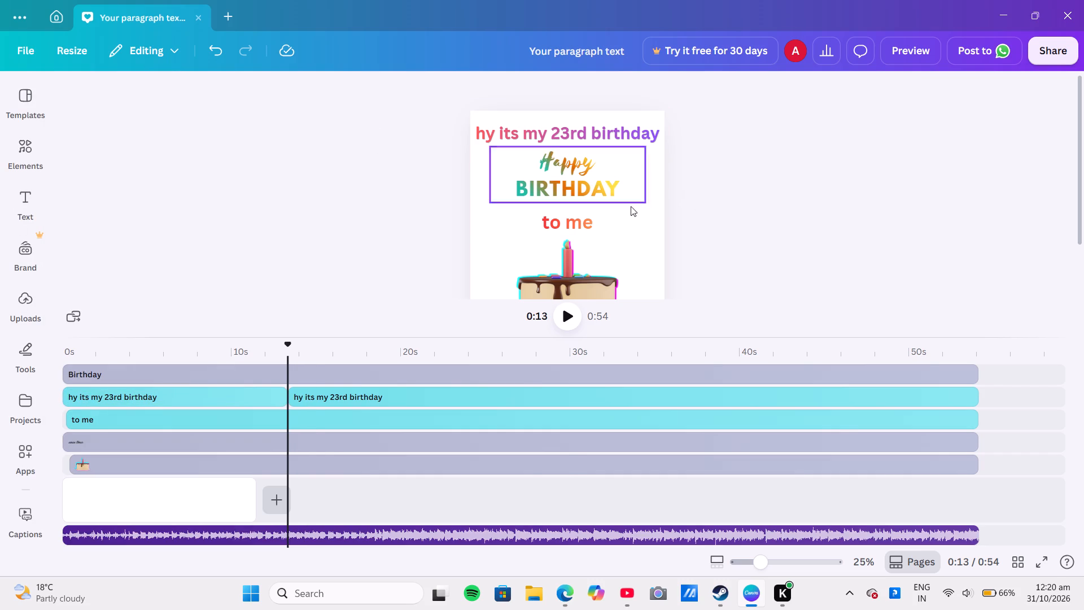
Play the video from the 13-second mark to about 21 seconds and examine the lower part of the page.
{"action": "left_click", "coordinate": [569, 316]}
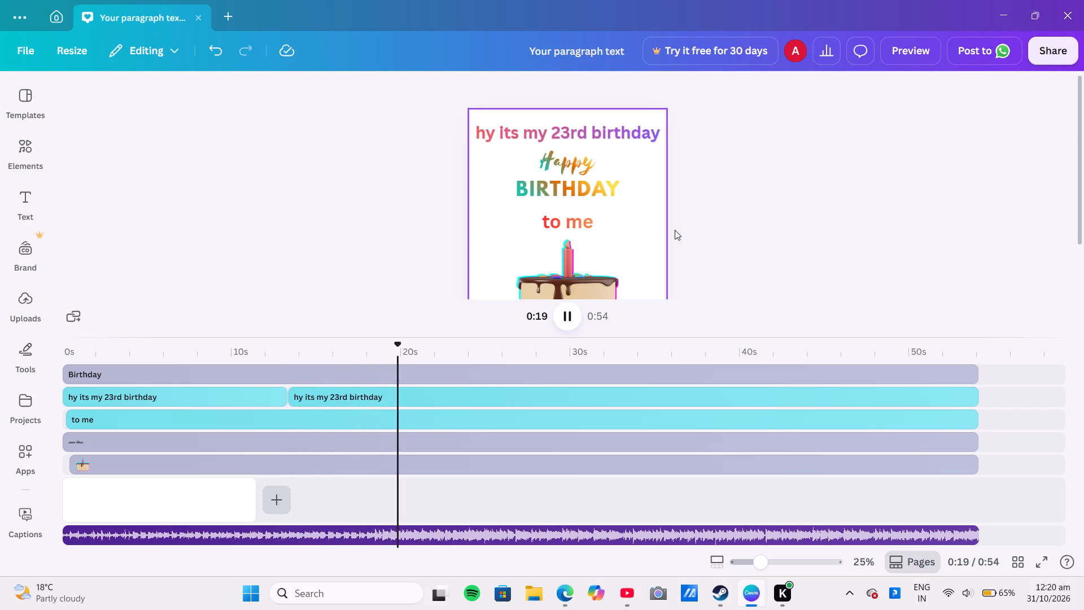
{"action": "scroll", "coordinate": [641, 230], "scroll_direction": "down", "scroll_amount": 2}
{"action": "left_click", "coordinate": [620, 186]}
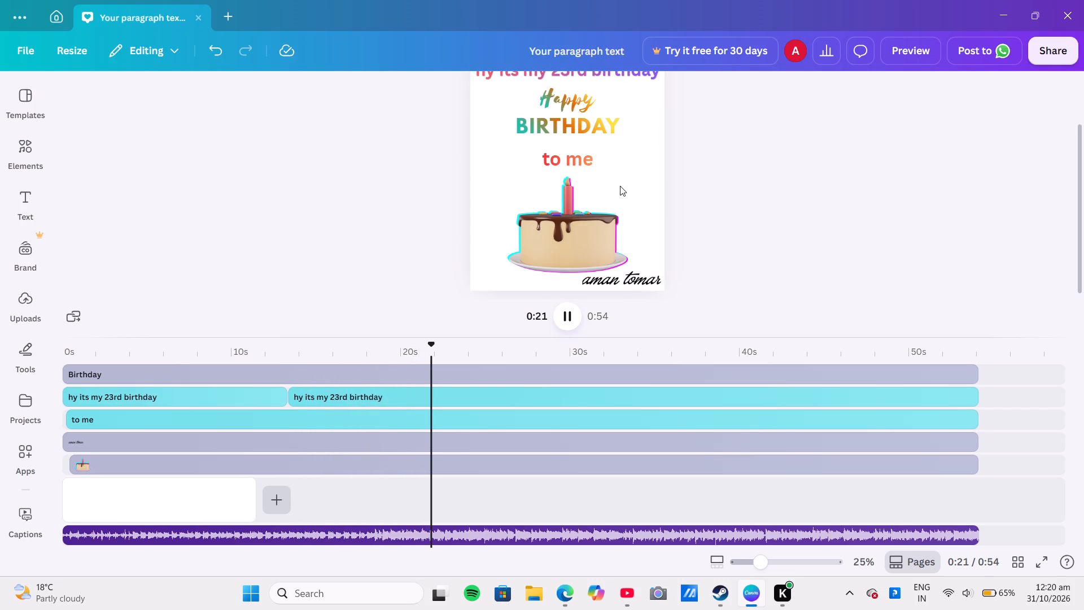
{"action": "left_click", "coordinate": [749, 162]}
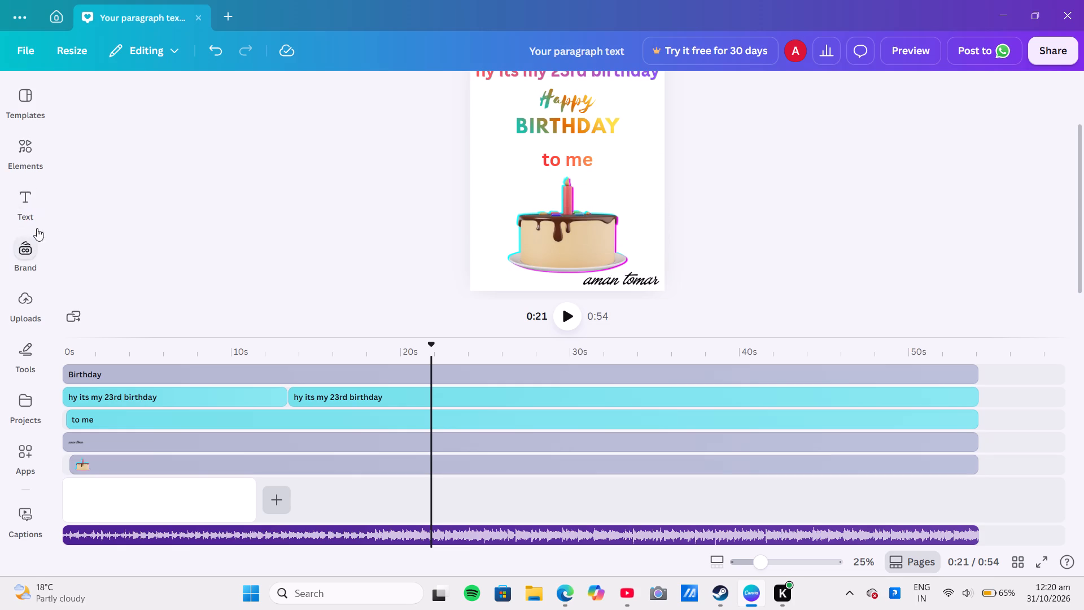
Search the elements library for the birthday's day and month, and browse the graphics, photos, videos, frames and audio.
{"action": "left_click", "coordinate": [29, 161]}
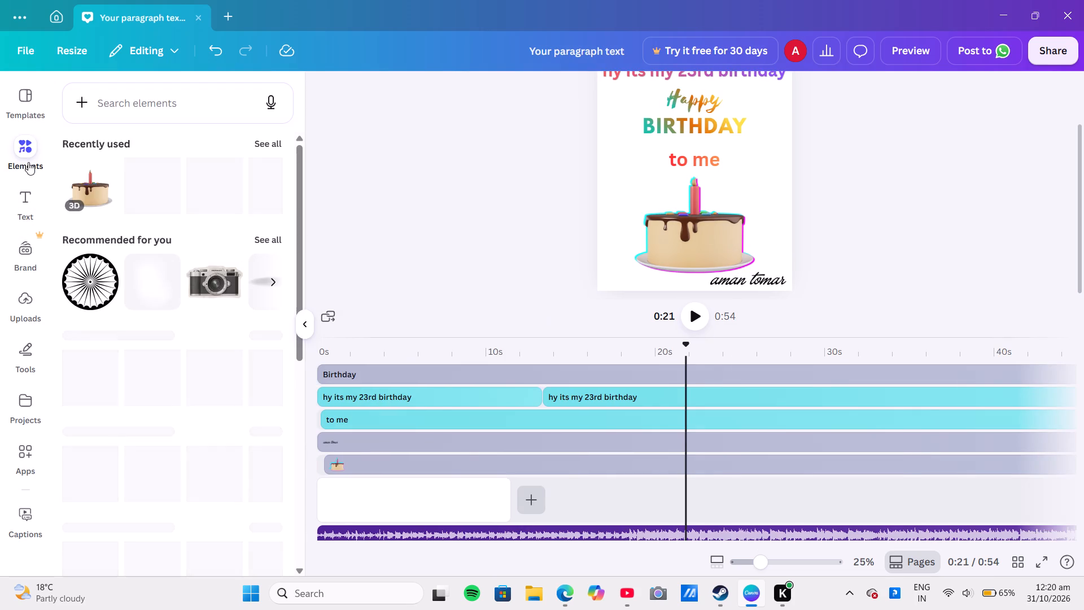
{"action": "left_click", "coordinate": [154, 105]}
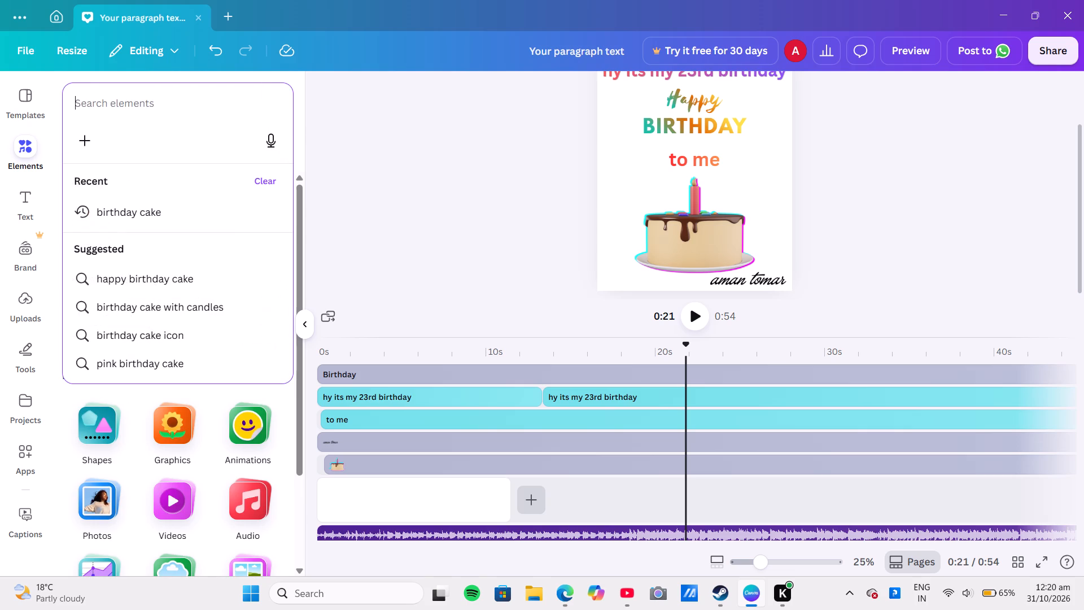
{"action": "key", "text": "2"}
{"action": "key", "text": "5"}
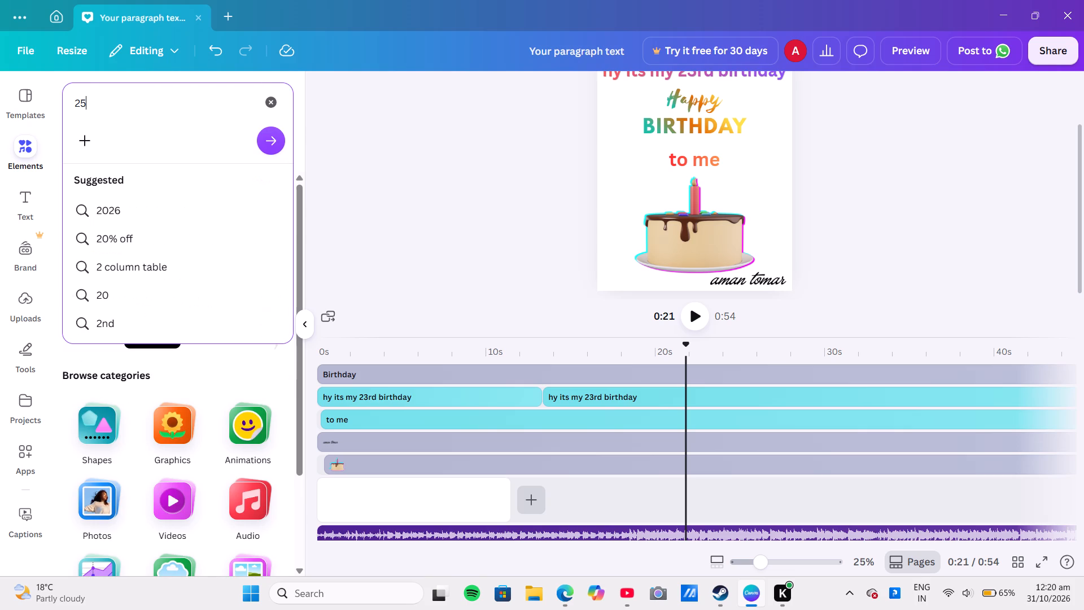
{"action": "key", "text": "space"}
{"action": "type", "text": "nov"}
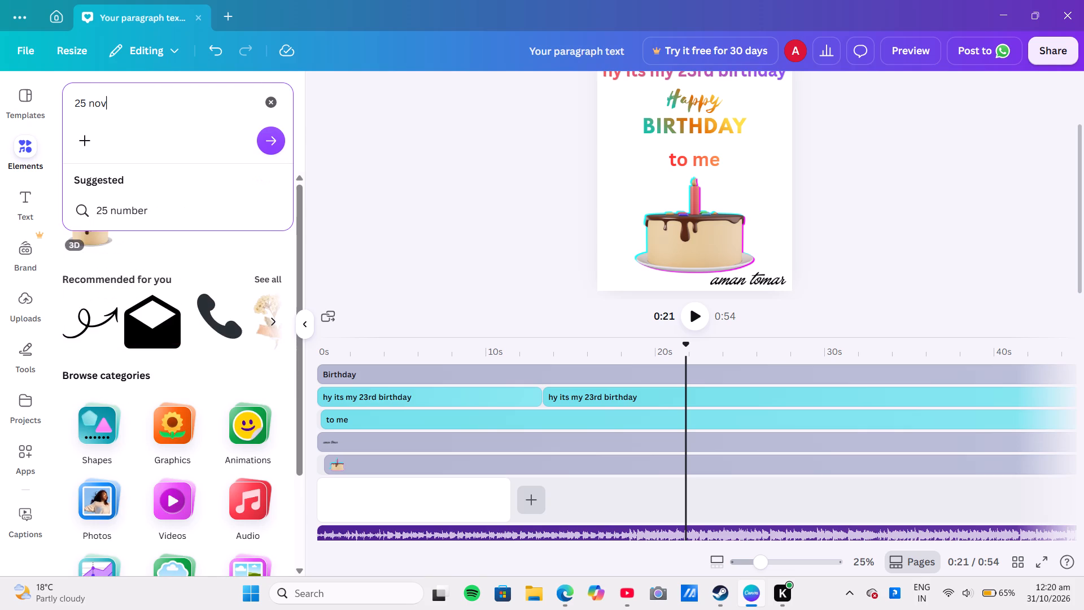
{"action": "left_click", "coordinate": [271, 142]}
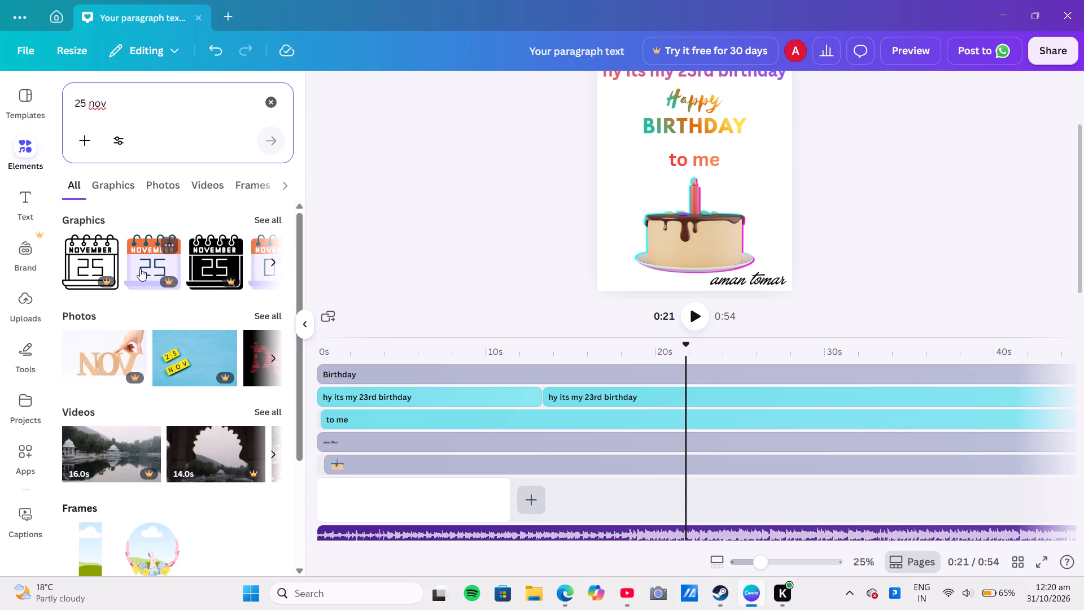
{"action": "scroll", "coordinate": [158, 260], "scroll_direction": "down", "scroll_amount": 1}
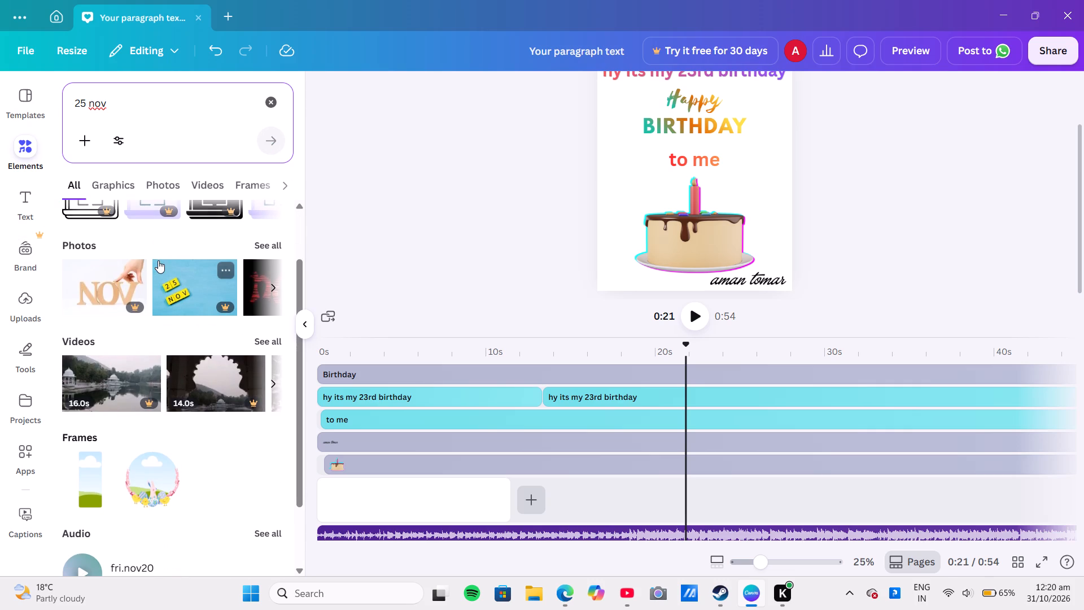
{"action": "scroll", "coordinate": [158, 260], "scroll_direction": "up", "scroll_amount": 1}
{"action": "scroll", "coordinate": [150, 313], "scroll_direction": "down", "scroll_amount": 3}
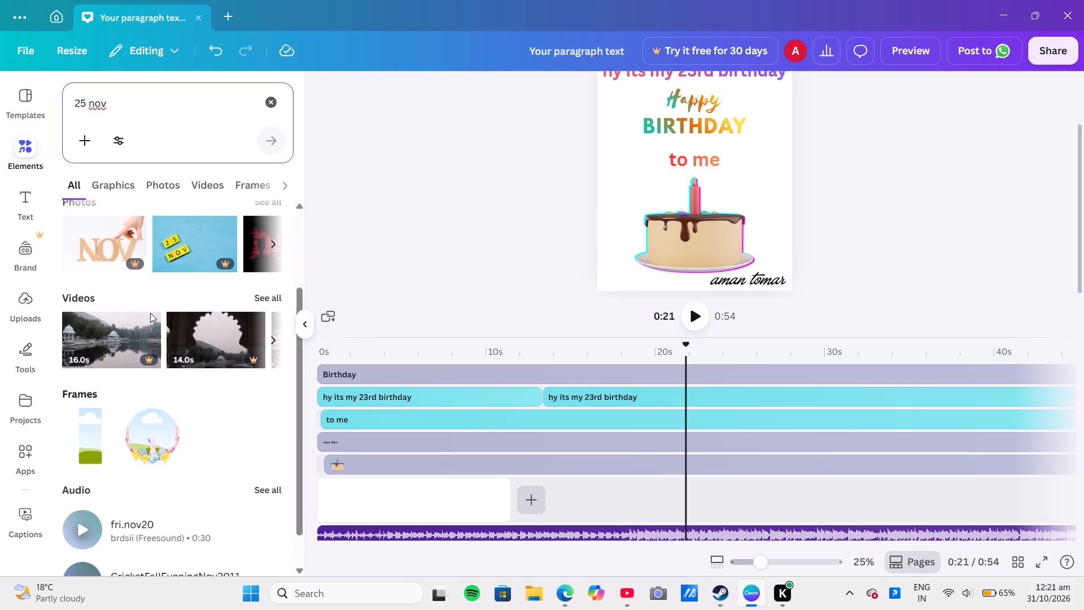
{"action": "scroll", "coordinate": [150, 313], "scroll_direction": "down", "scroll_amount": 2}
{"action": "scroll", "coordinate": [178, 358], "scroll_direction": "up", "scroll_amount": 3}
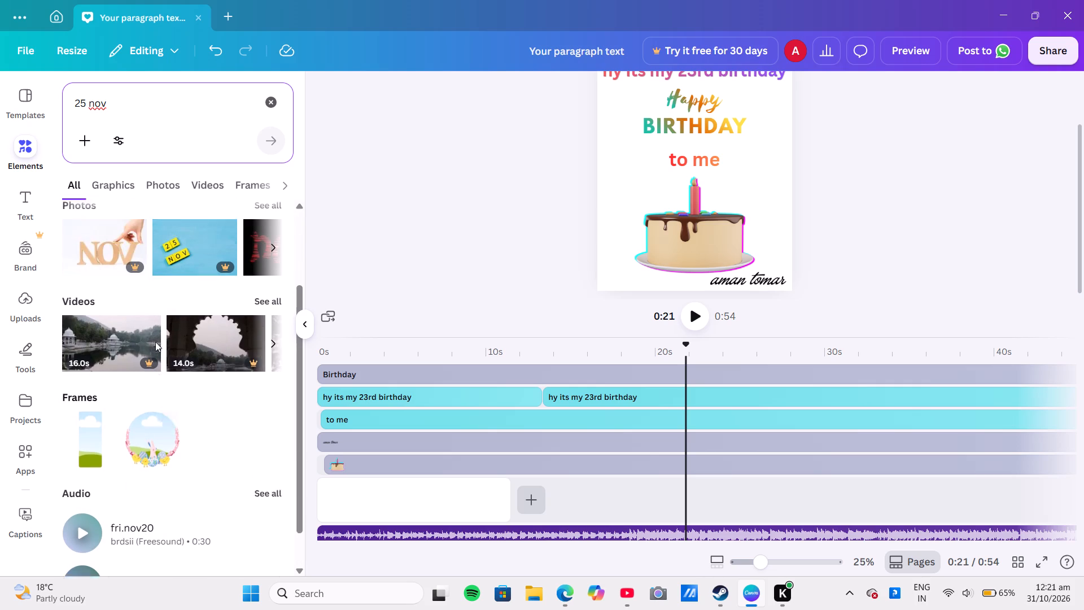
{"action": "scroll", "coordinate": [152, 341], "scroll_direction": "up", "scroll_amount": 3}
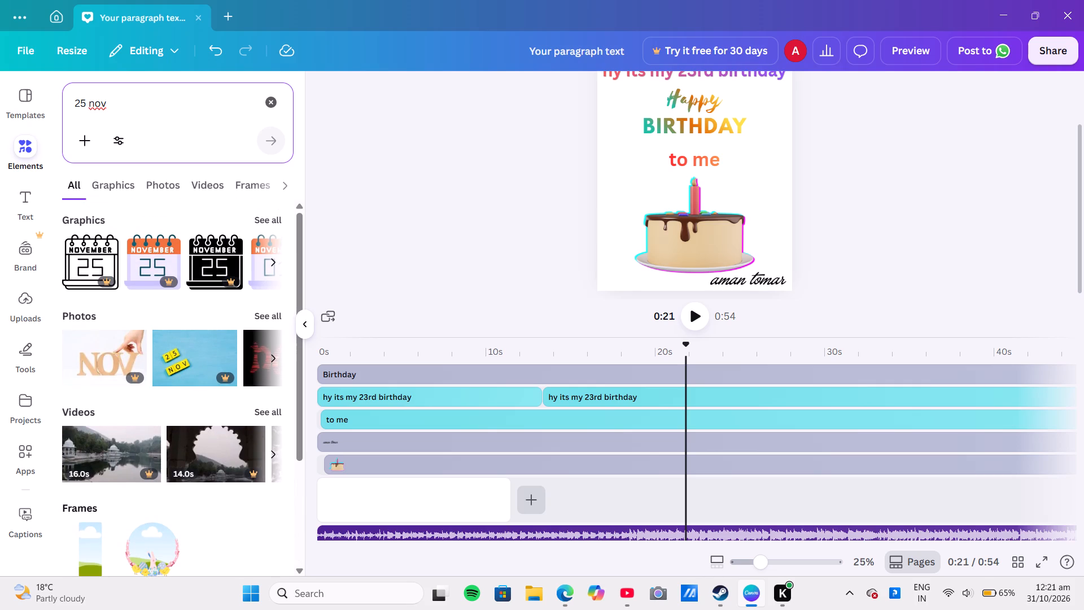
Search the elements library for 25 and browse the graphics, photos, videos, frames and audio.
{"action": "left_click", "coordinate": [167, 101]}
{"action": "key", "text": "BackSpace"}
{"action": "key", "text": "BackSpace"}
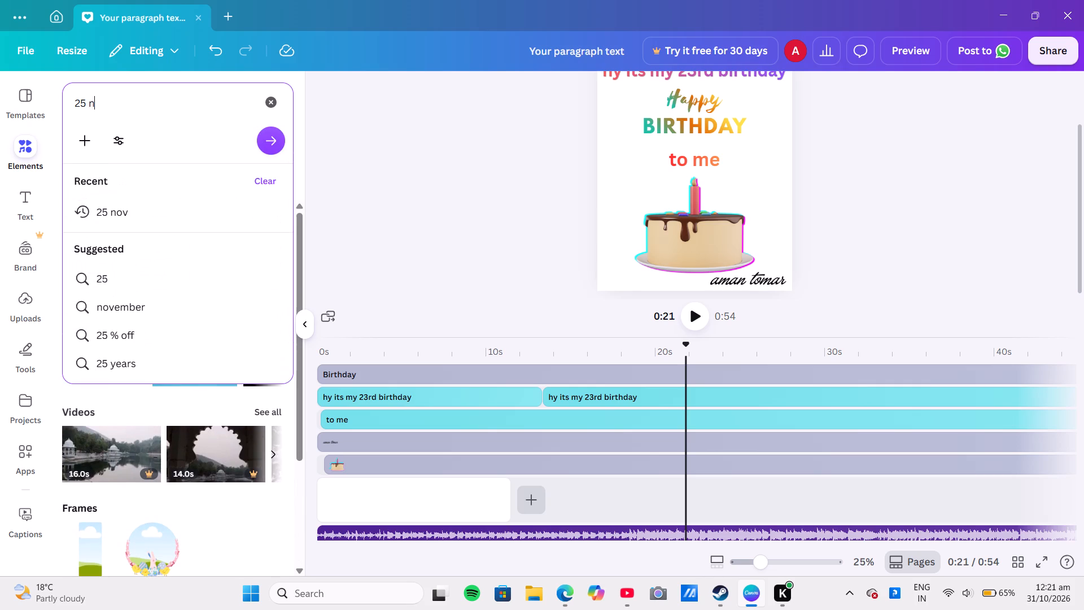
{"action": "key", "text": "BackSpace"}
{"action": "key", "text": "BackSpace"}
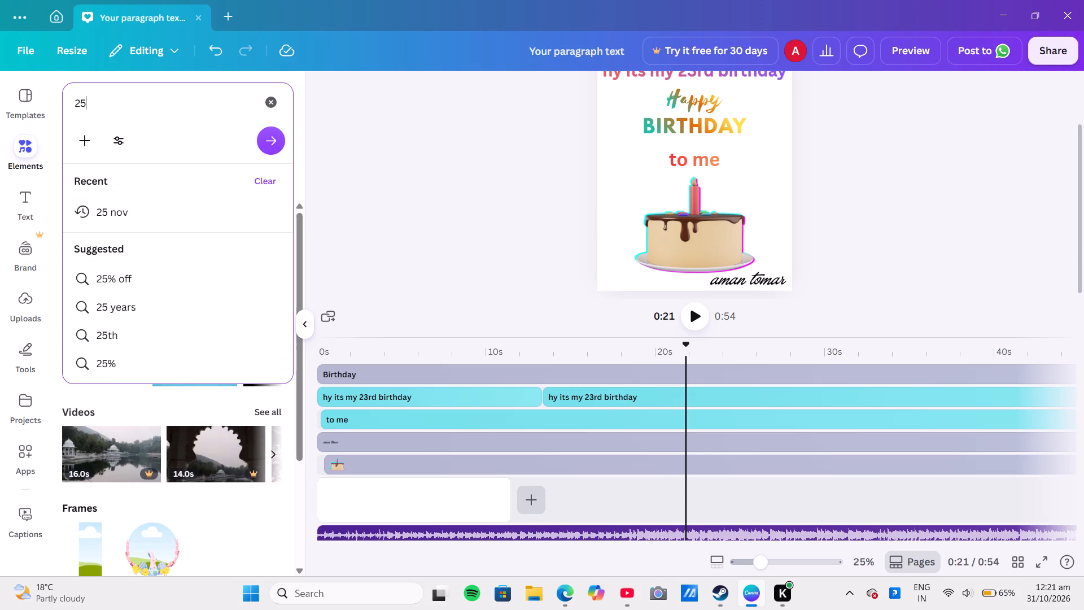
{"action": "left_click", "coordinate": [284, 147]}
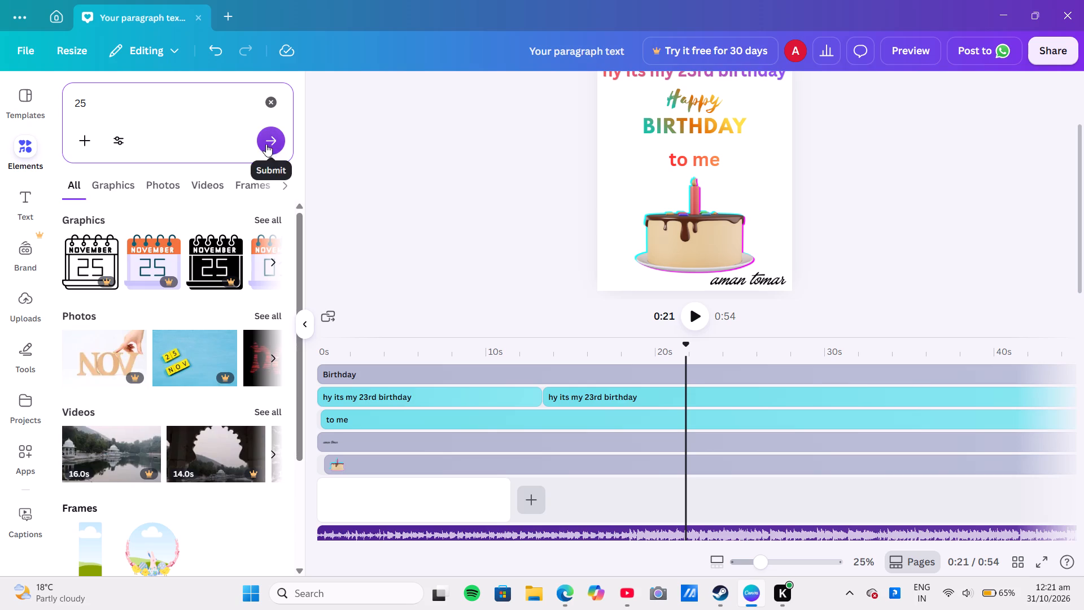
{"action": "left_click", "coordinate": [266, 144]}
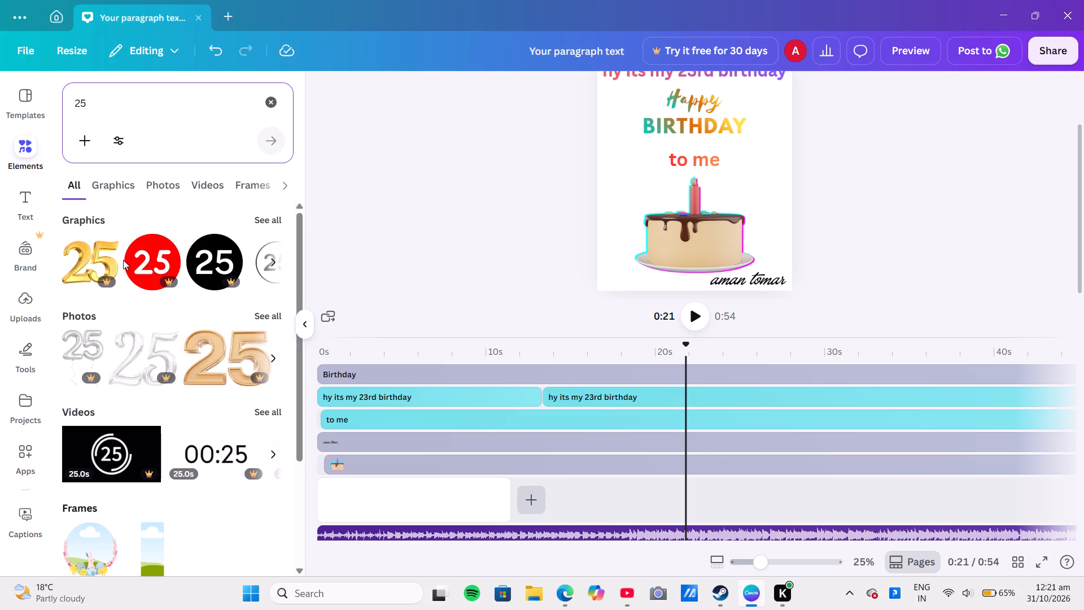
{"action": "scroll", "coordinate": [124, 260], "scroll_direction": "down", "scroll_amount": 2}
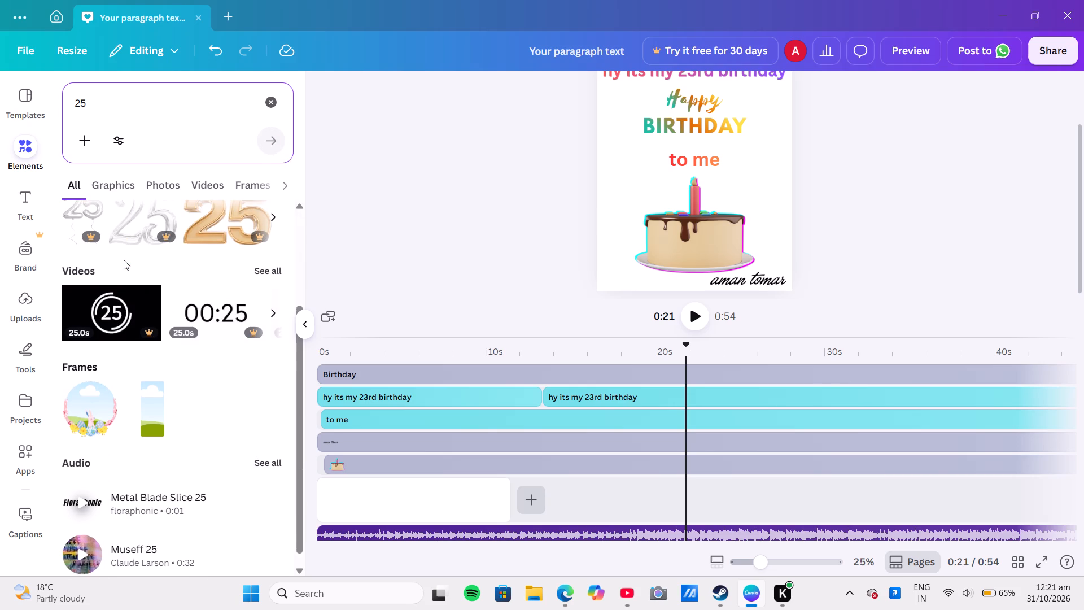
{"action": "scroll", "coordinate": [124, 260], "scroll_direction": "down", "scroll_amount": 3}
{"action": "scroll", "coordinate": [124, 260], "scroll_direction": "up", "scroll_amount": 6}
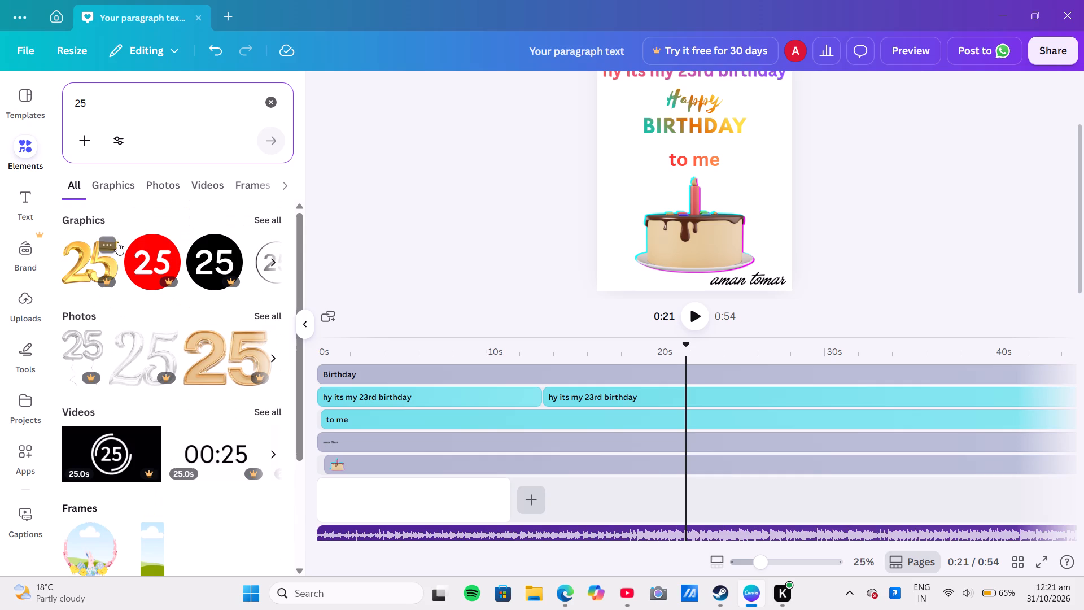
Show all the graphics for 25 and look through them for a suitable number design.
{"action": "left_click", "coordinate": [272, 220]}
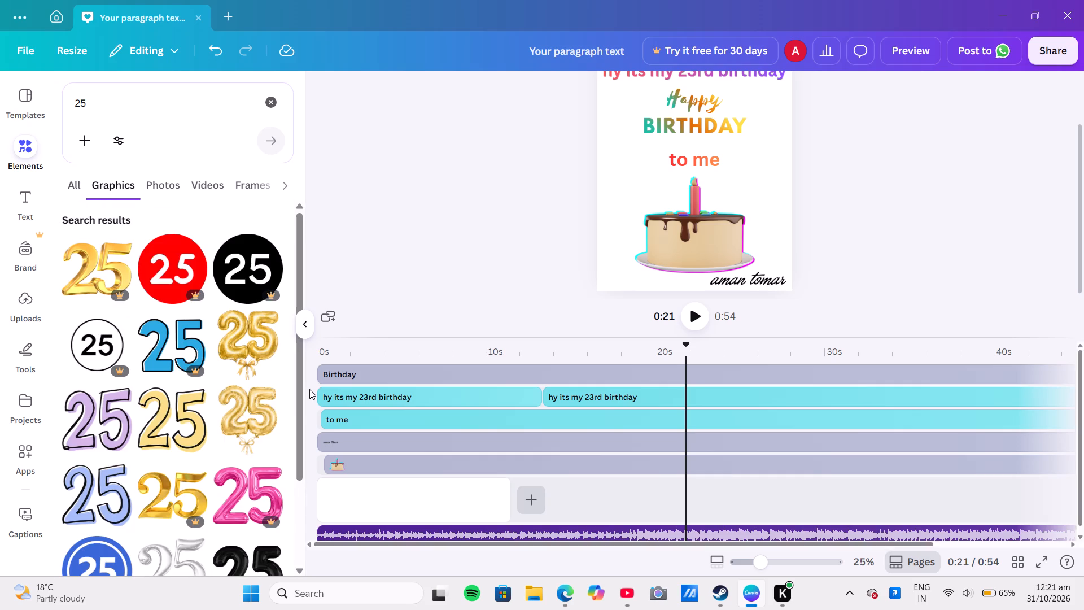
{"action": "scroll", "coordinate": [202, 439], "scroll_direction": "down", "scroll_amount": 2}
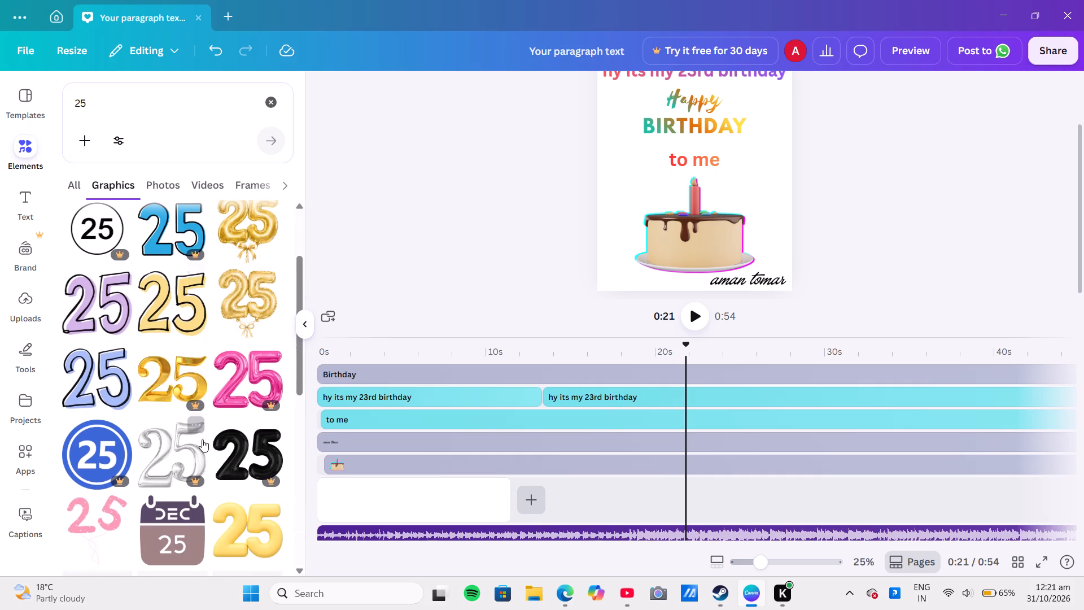
{"action": "scroll", "coordinate": [202, 439], "scroll_direction": "down", "scroll_amount": 2}
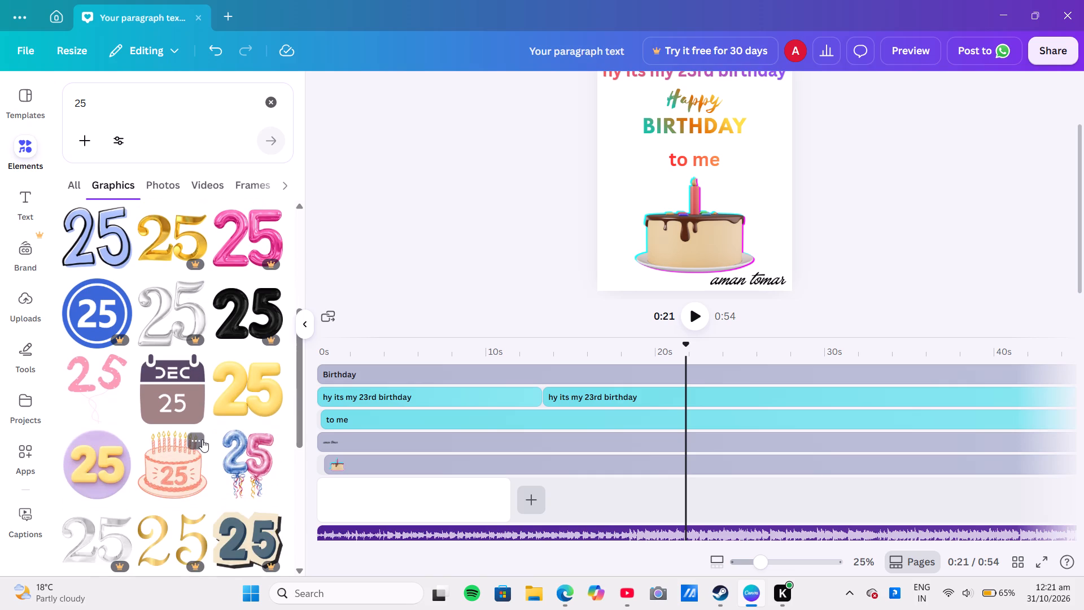
{"action": "scroll", "coordinate": [202, 439], "scroll_direction": "down", "scroll_amount": 1}
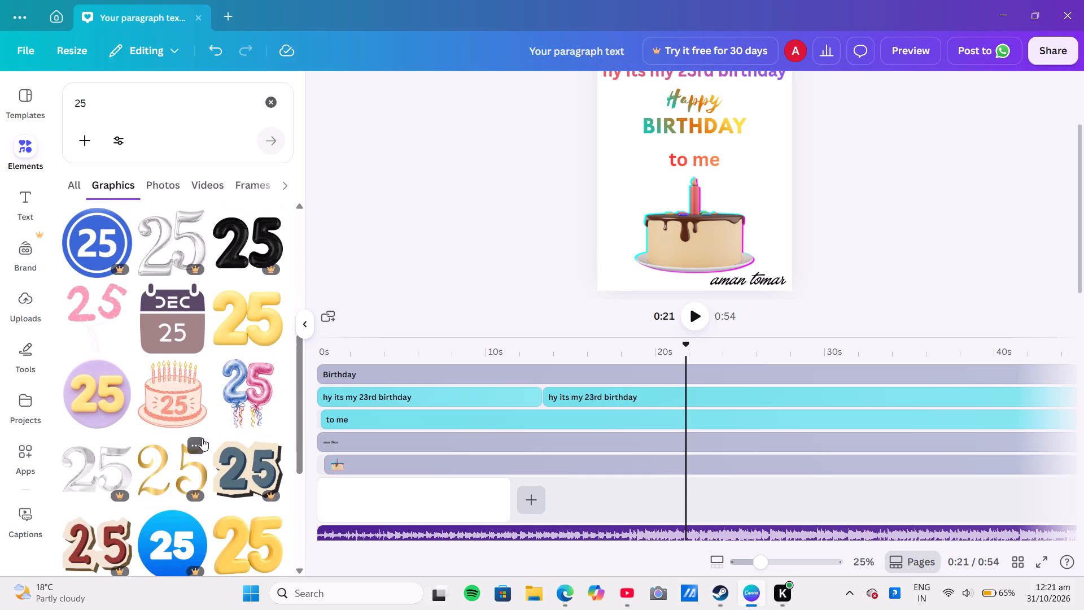
{"action": "scroll", "coordinate": [183, 416], "scroll_direction": "up", "scroll_amount": 4}
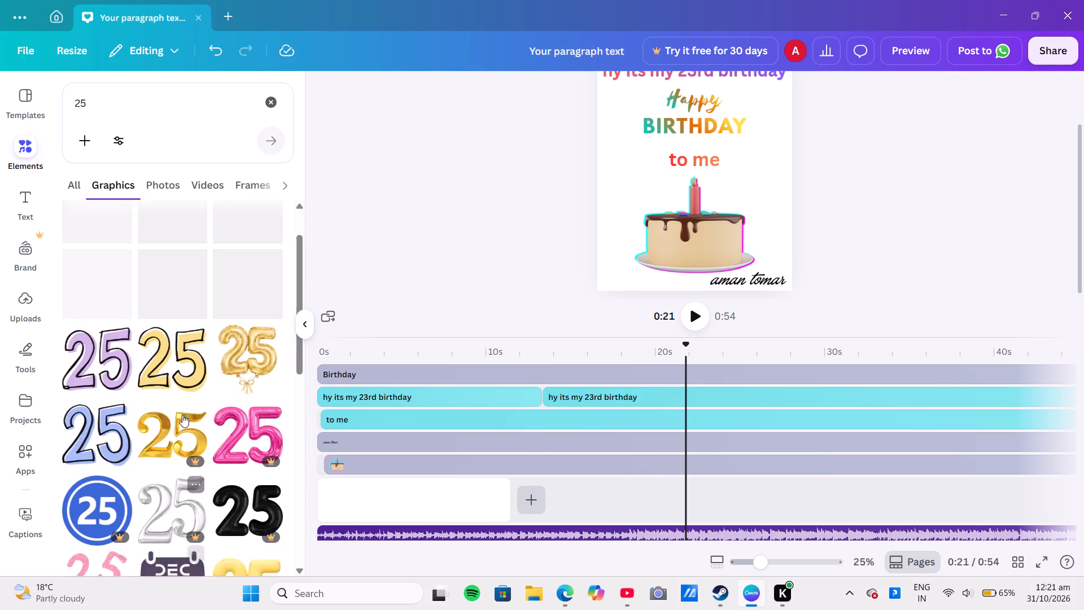
{"action": "scroll", "coordinate": [237, 385], "scroll_direction": "down", "scroll_amount": 5}
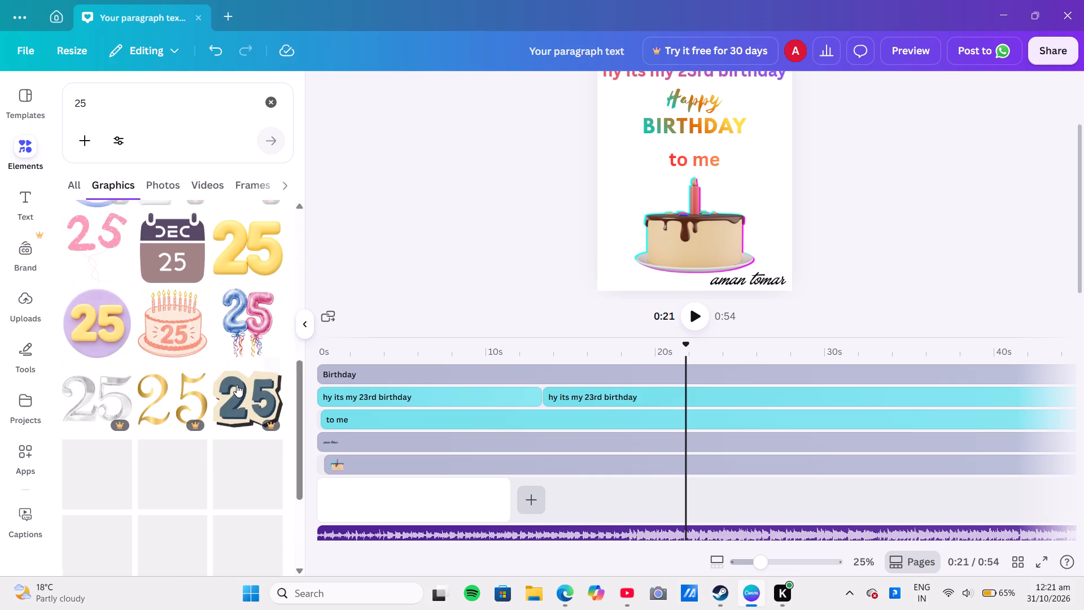
{"action": "scroll", "coordinate": [237, 385], "scroll_direction": "down", "scroll_amount": 4}
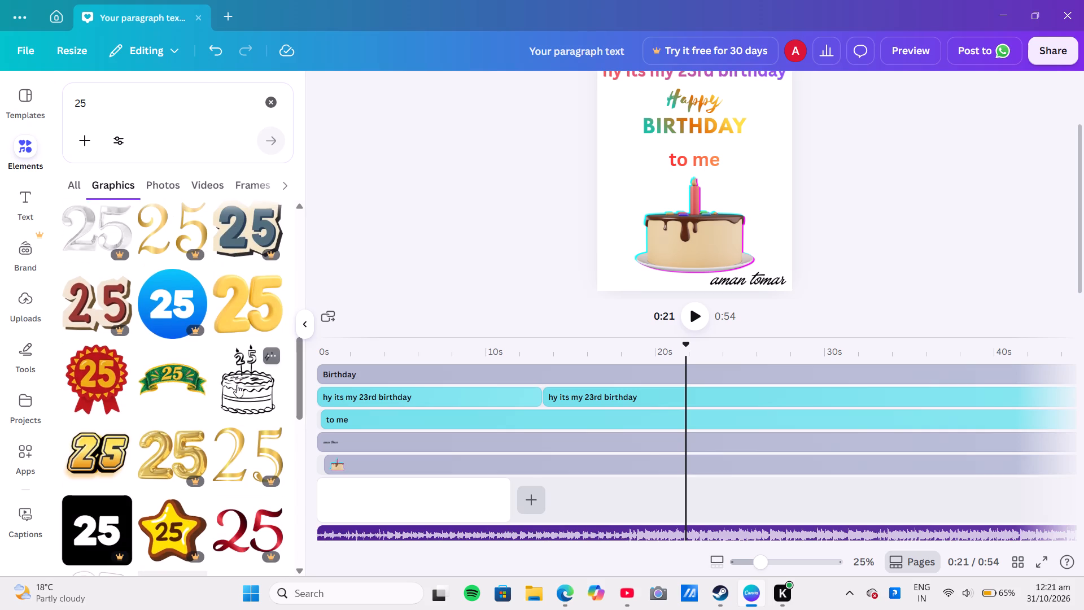
{"action": "scroll", "coordinate": [237, 385], "scroll_direction": "down", "scroll_amount": 2}
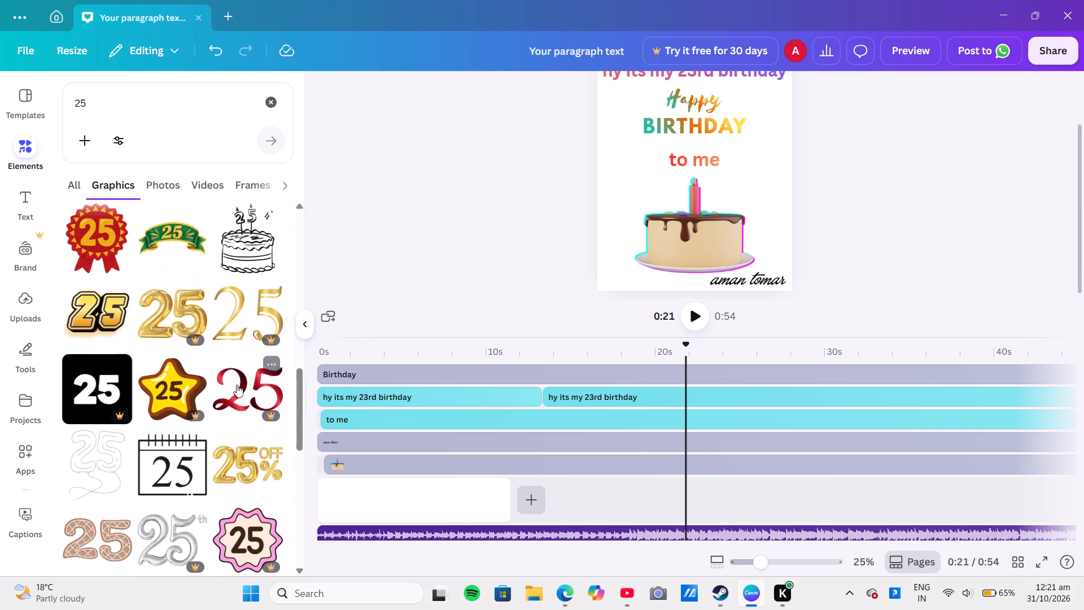
{"action": "scroll", "coordinate": [237, 385], "scroll_direction": "down", "scroll_amount": 3}
{"action": "scroll", "coordinate": [237, 385], "scroll_direction": "up", "scroll_amount": 3}
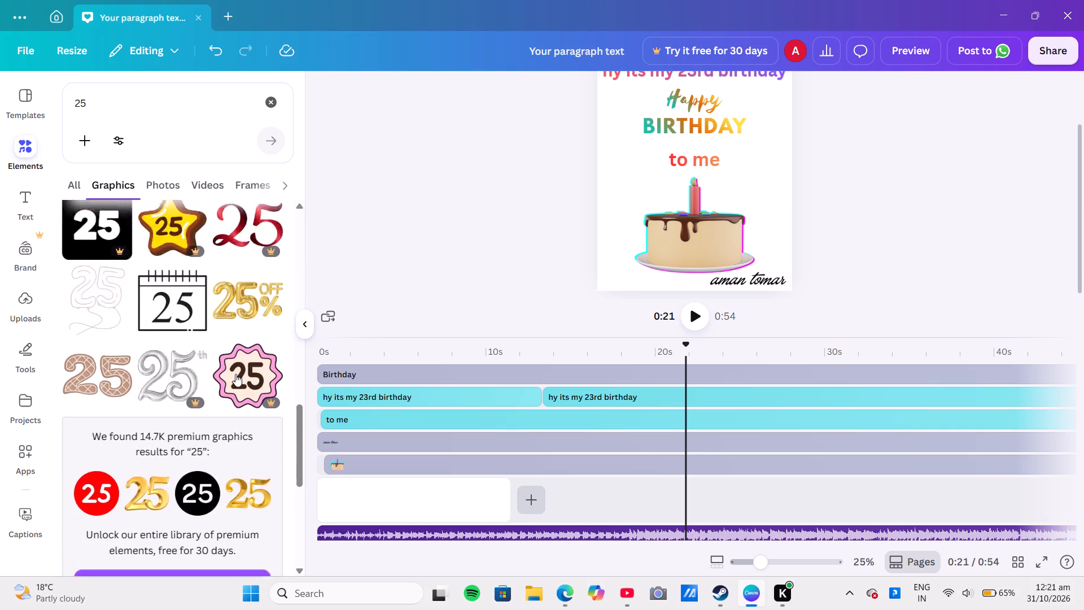
{"action": "scroll", "coordinate": [235, 374], "scroll_direction": "up", "scroll_amount": 12}
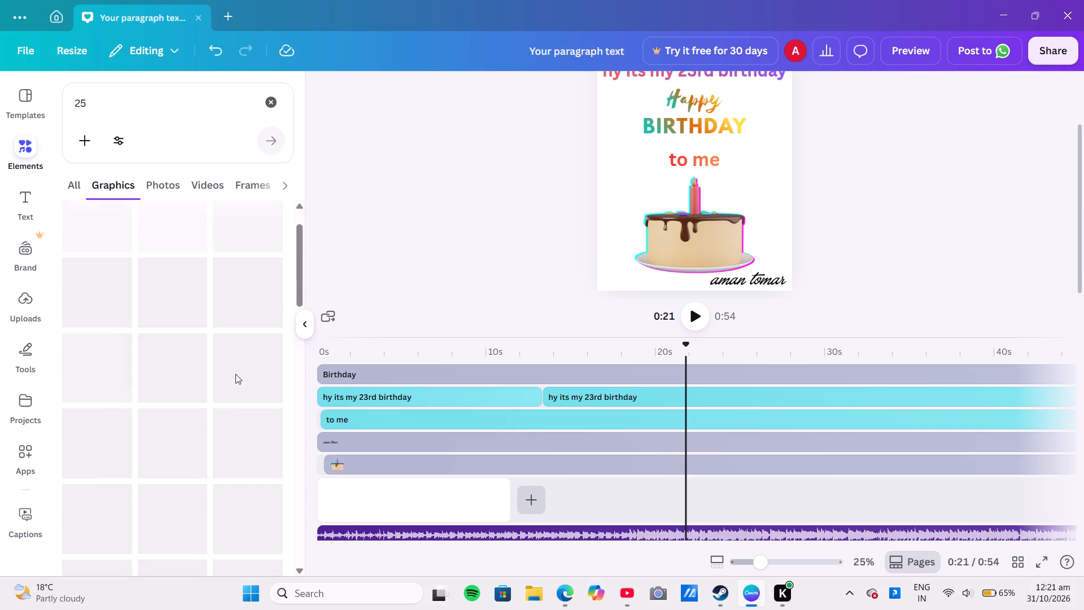
{"action": "scroll", "coordinate": [235, 374], "scroll_direction": "up", "scroll_amount": 4}
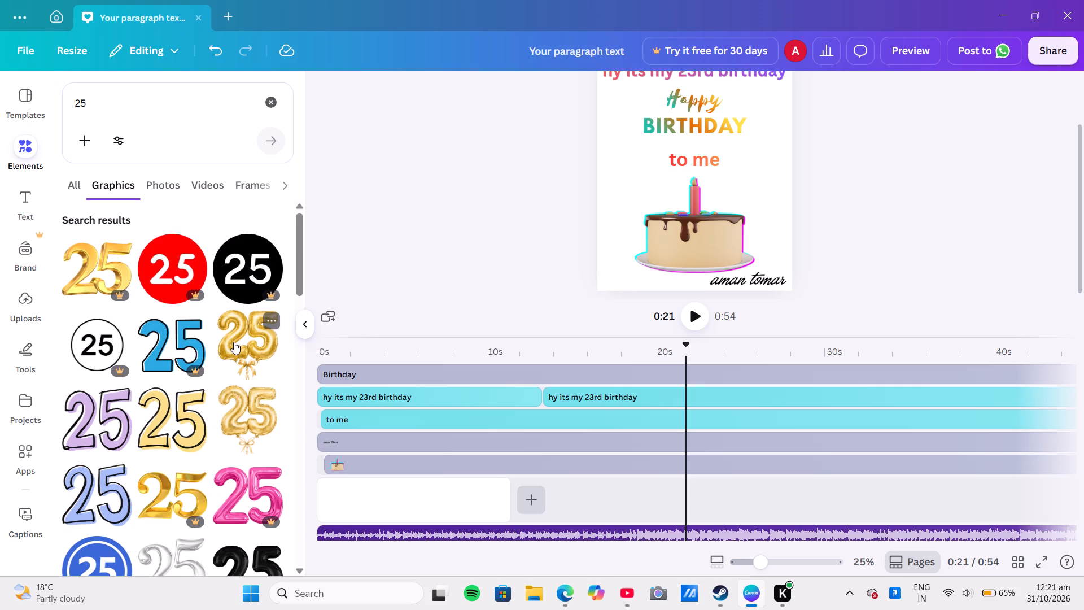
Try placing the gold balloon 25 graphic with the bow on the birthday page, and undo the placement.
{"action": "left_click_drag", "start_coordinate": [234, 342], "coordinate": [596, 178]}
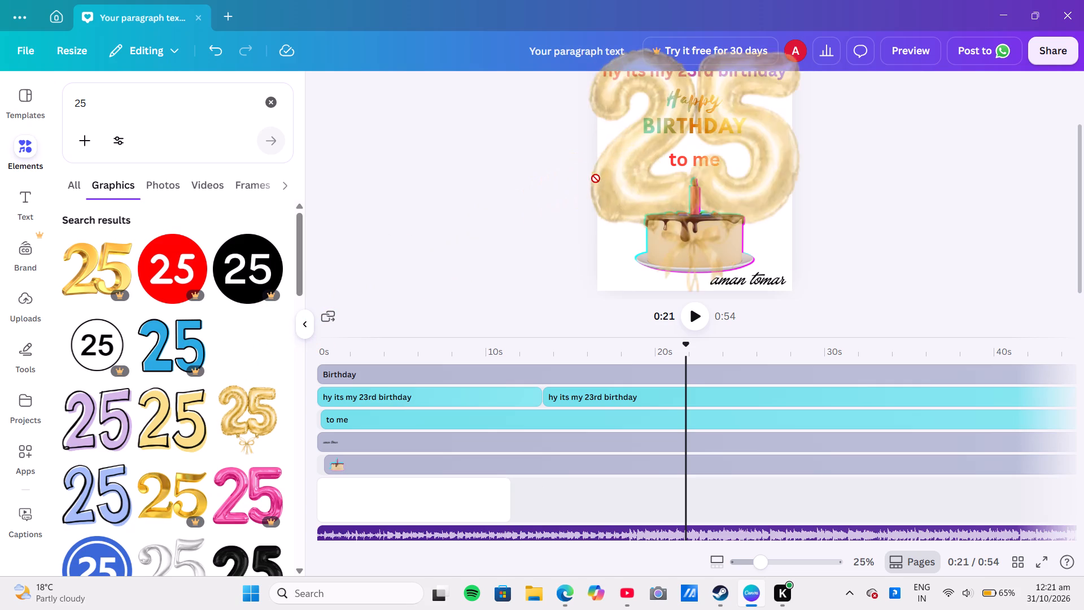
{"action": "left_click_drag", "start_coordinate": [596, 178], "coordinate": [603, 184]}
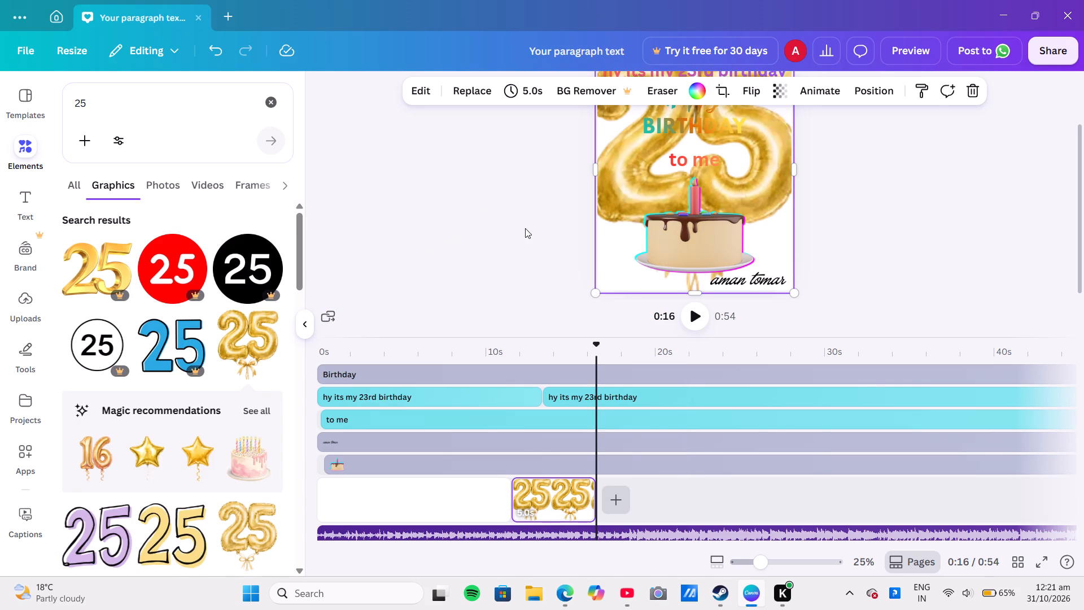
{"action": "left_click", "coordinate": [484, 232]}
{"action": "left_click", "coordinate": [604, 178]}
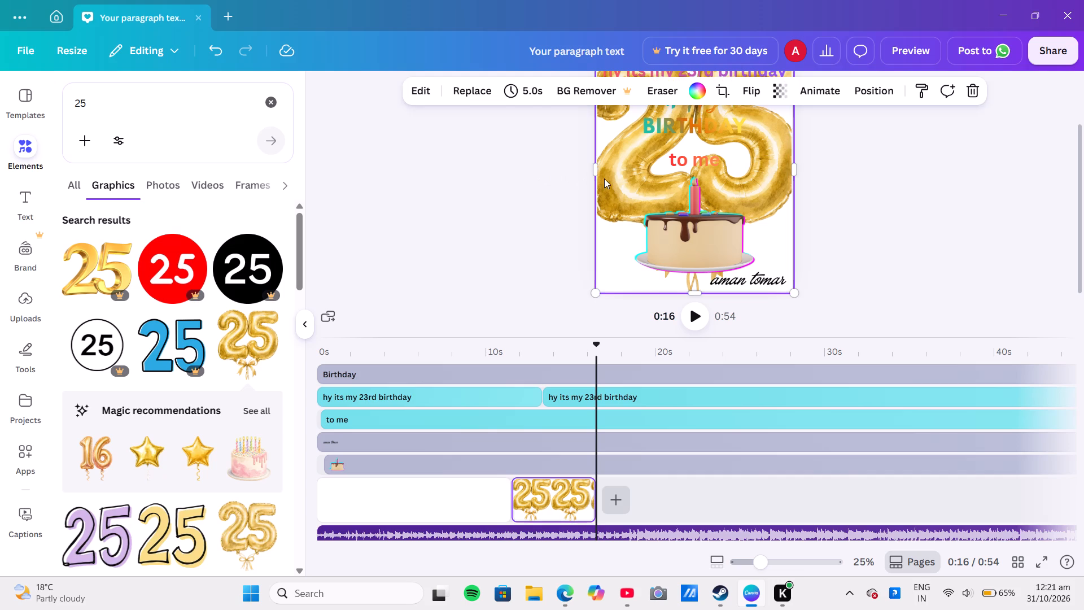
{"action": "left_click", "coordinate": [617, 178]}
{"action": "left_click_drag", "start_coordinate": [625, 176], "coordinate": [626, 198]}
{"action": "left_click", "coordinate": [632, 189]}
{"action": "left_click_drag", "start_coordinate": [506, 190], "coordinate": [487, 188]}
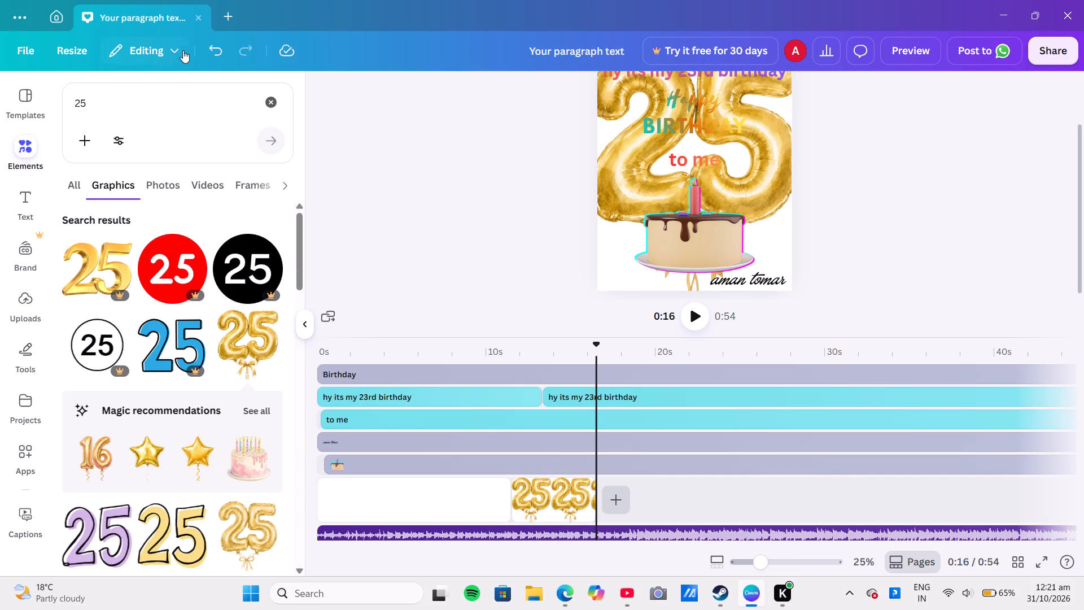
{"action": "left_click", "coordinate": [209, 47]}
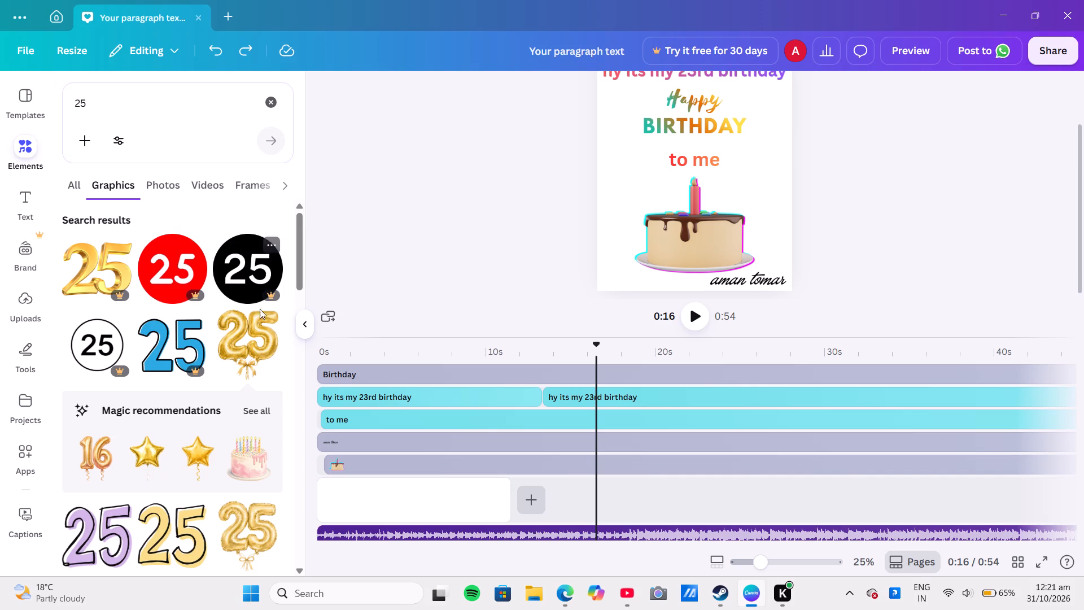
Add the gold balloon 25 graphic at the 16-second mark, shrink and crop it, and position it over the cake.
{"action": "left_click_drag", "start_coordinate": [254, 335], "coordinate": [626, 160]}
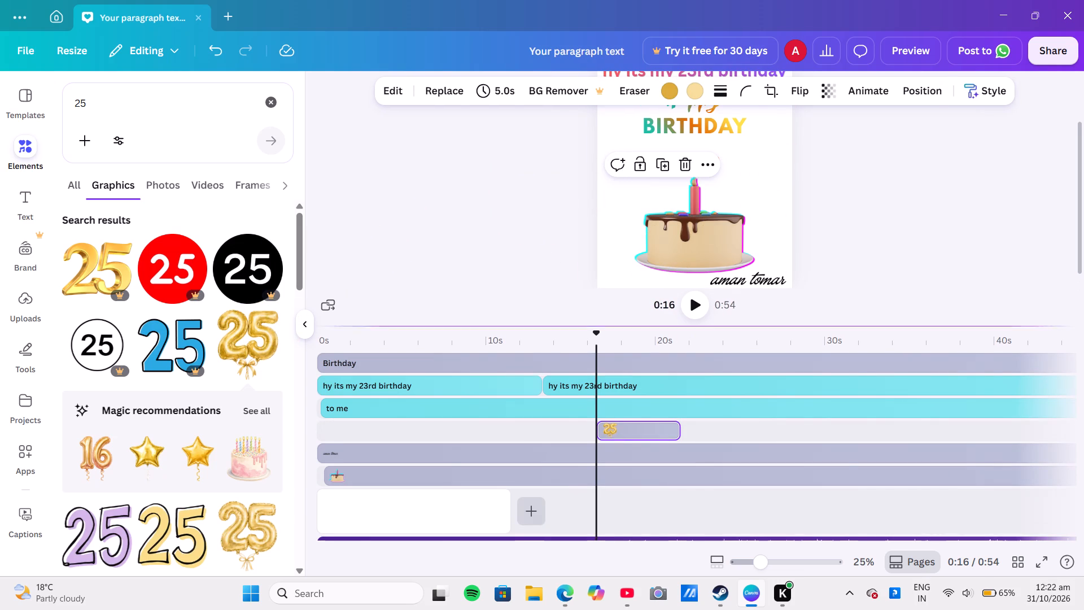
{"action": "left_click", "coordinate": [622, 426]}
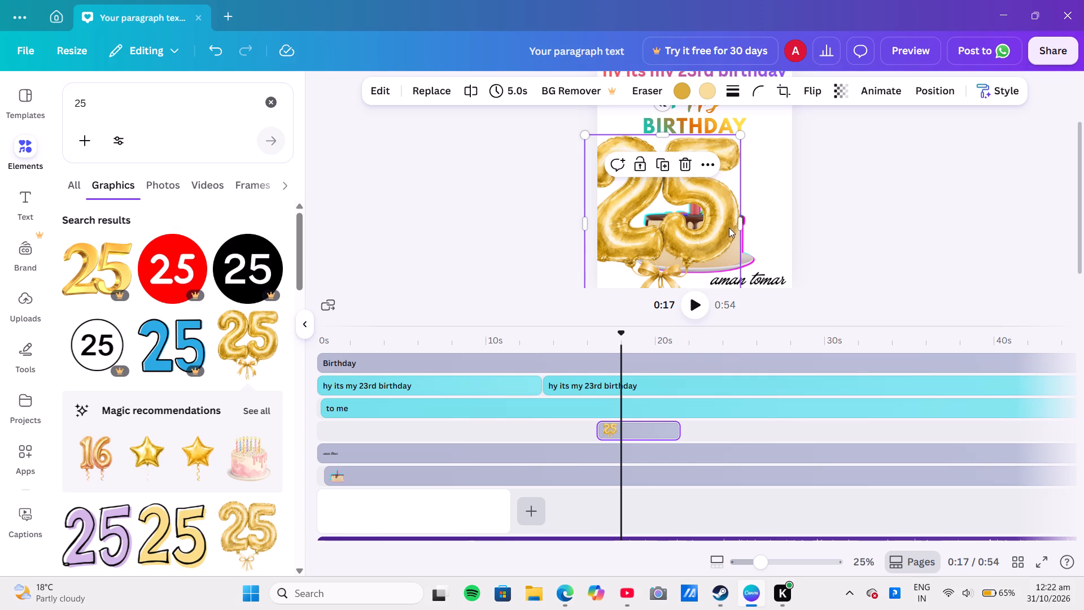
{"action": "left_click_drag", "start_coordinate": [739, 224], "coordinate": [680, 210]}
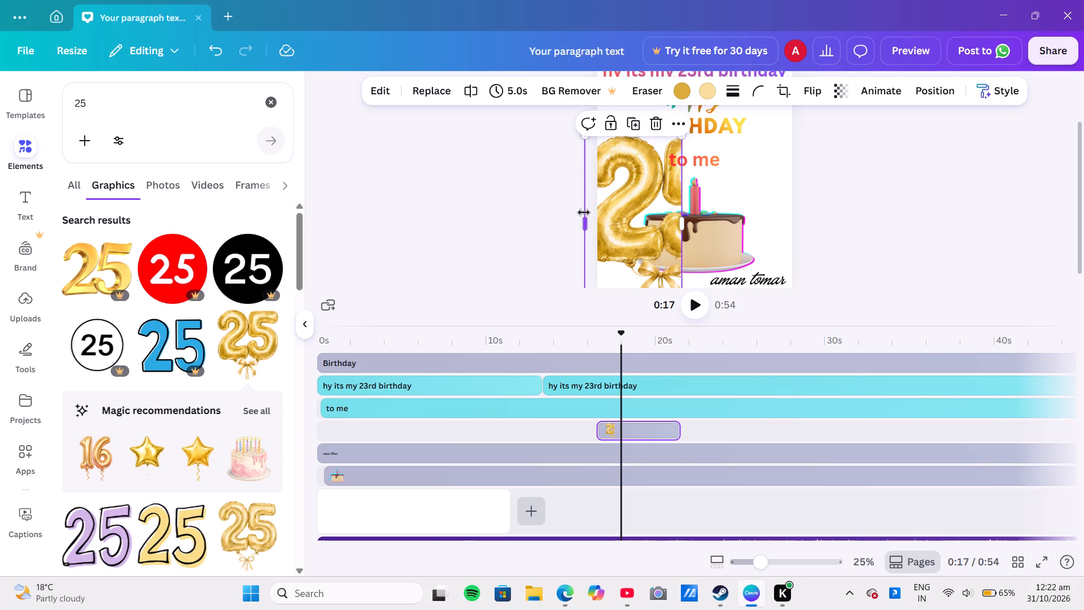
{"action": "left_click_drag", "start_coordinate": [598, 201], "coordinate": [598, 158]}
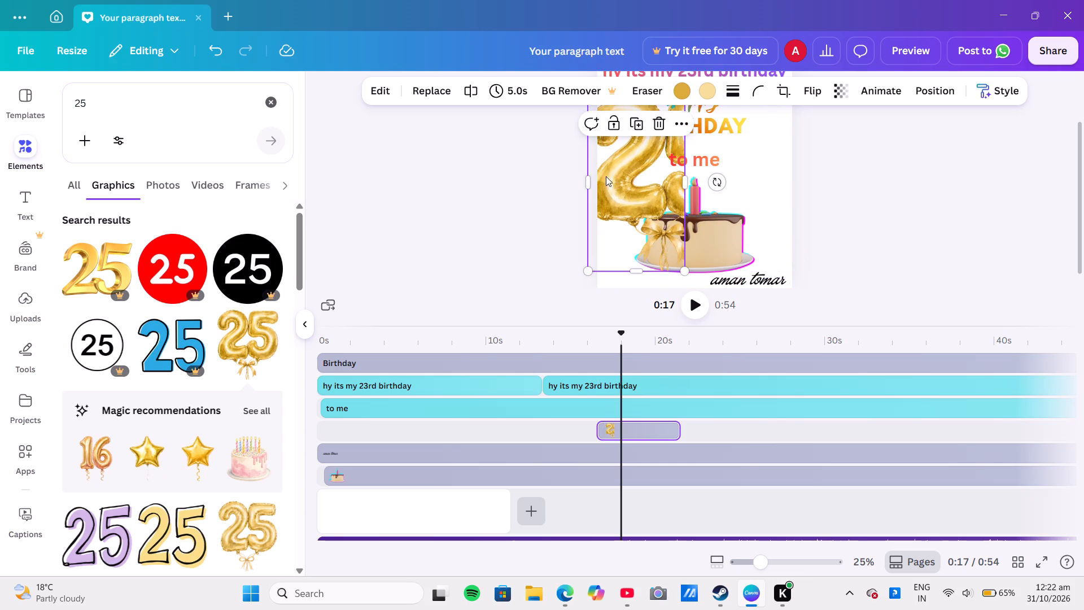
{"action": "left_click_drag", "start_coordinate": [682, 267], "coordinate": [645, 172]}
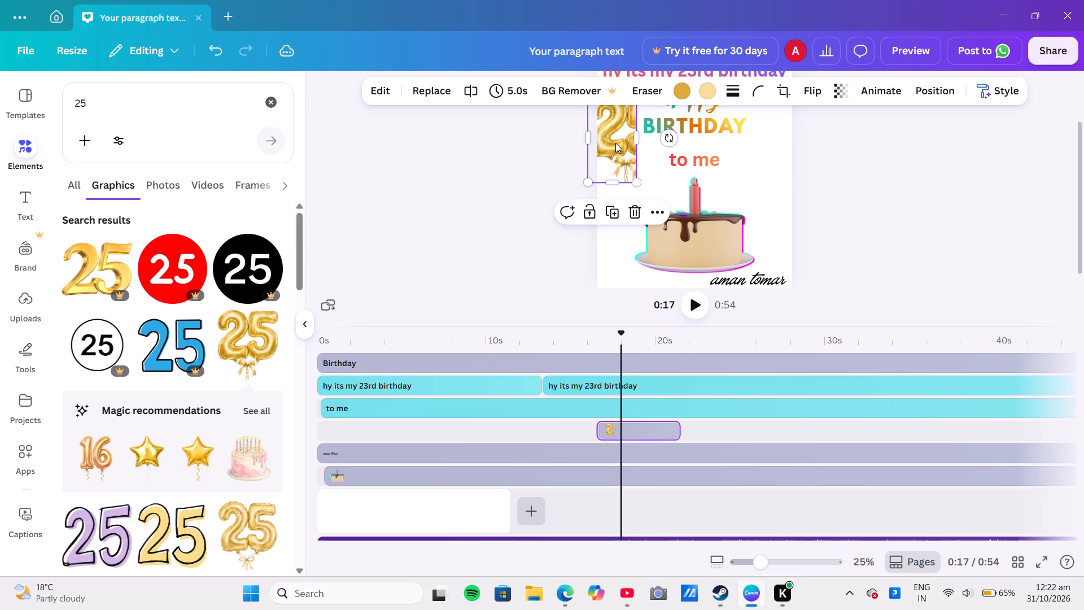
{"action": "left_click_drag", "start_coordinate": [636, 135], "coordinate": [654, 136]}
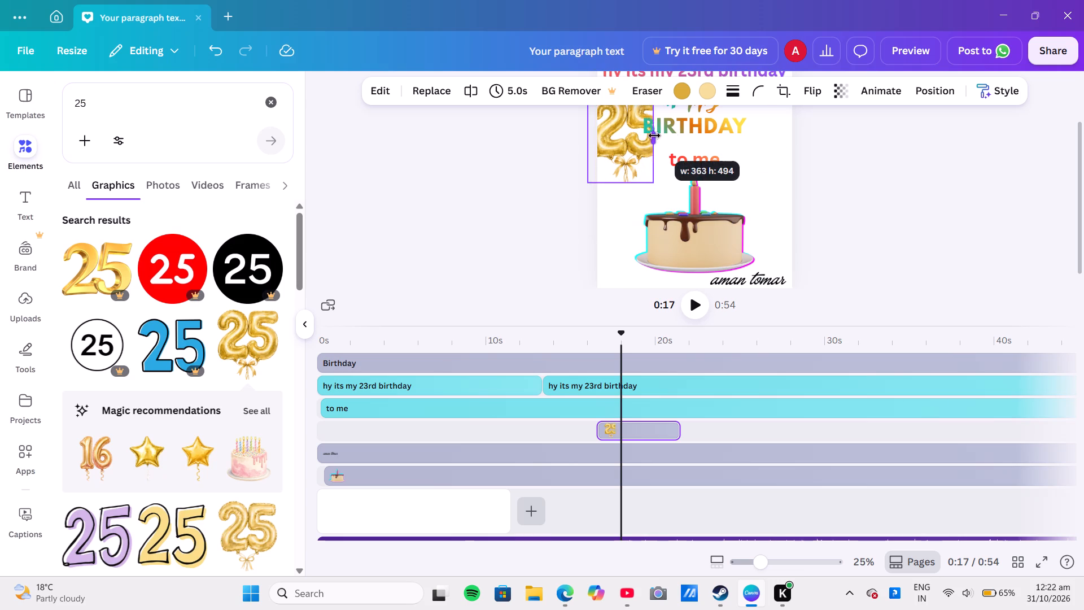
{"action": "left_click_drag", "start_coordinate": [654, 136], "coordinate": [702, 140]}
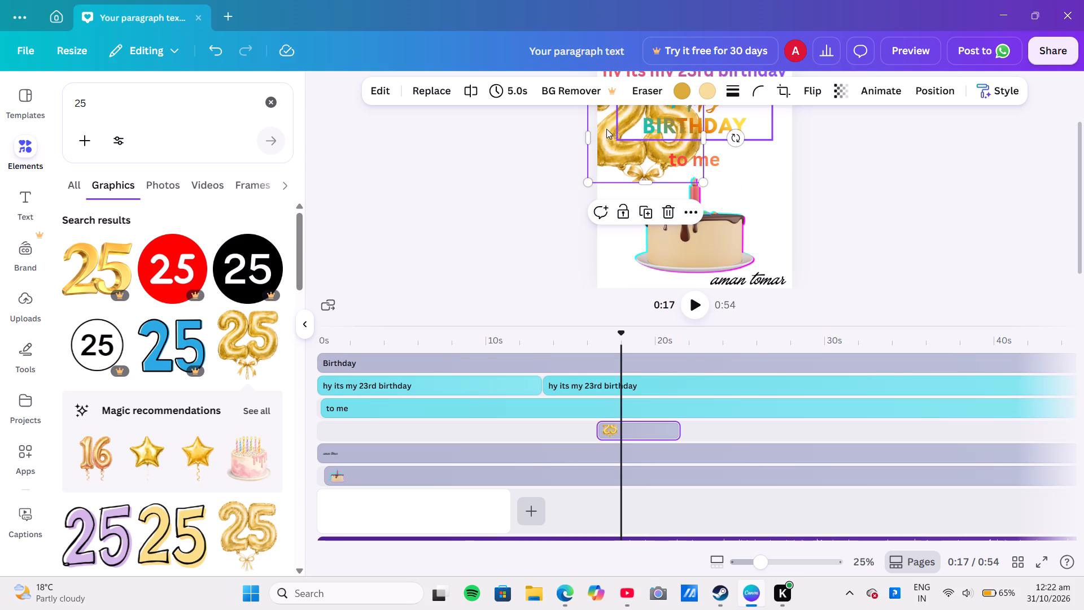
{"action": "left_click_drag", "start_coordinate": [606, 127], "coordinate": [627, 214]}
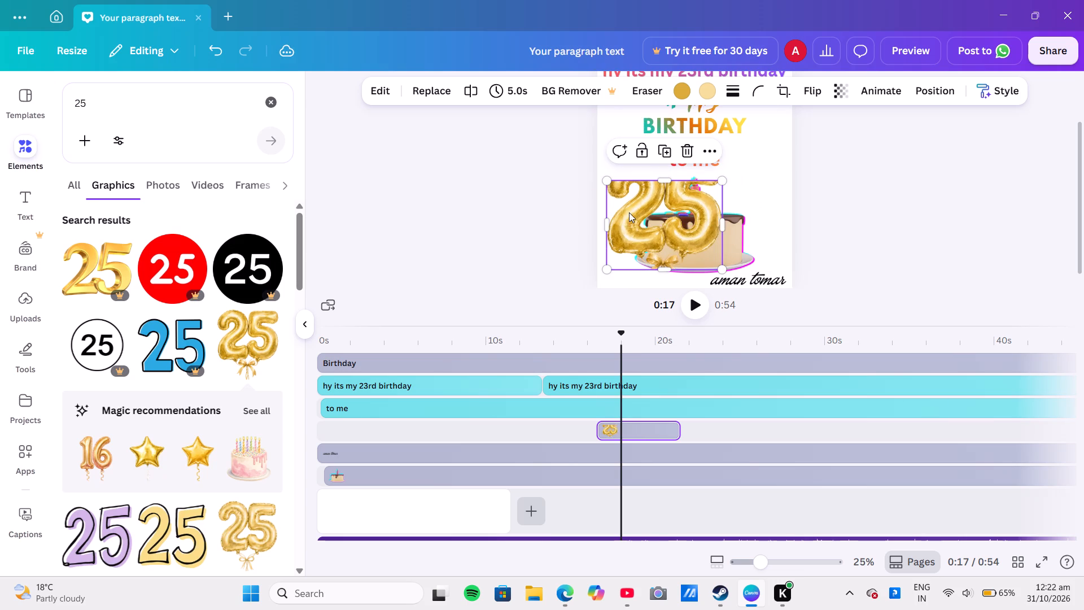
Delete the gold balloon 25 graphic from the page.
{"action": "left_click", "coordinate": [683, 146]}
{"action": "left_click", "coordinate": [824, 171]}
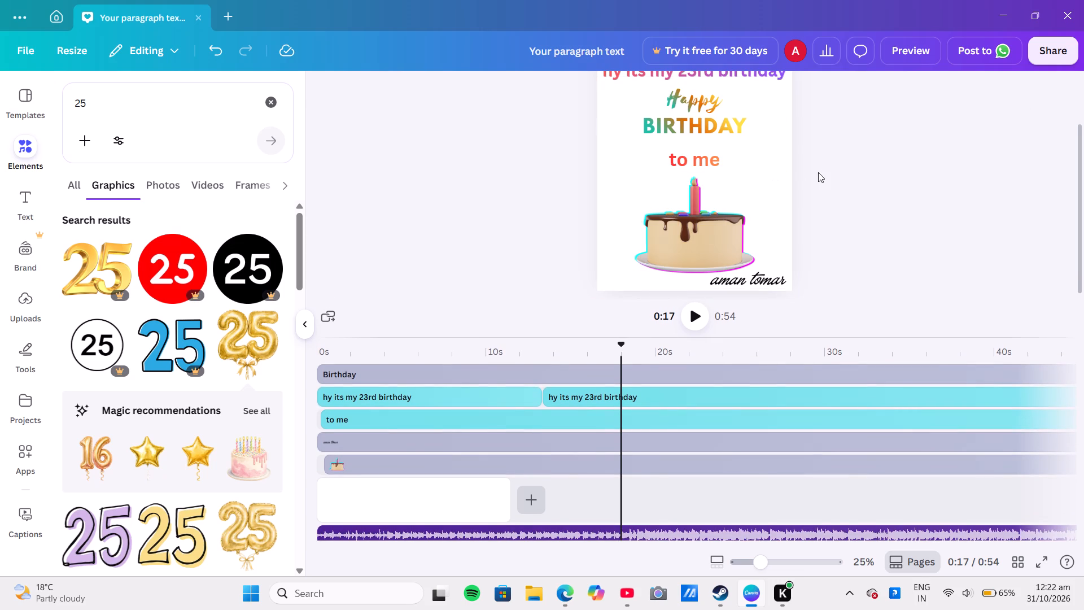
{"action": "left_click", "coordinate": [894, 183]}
Play the birthday video from the 17-second mark and check the page from the headline down to the signature.
{"action": "scroll", "coordinate": [823, 234], "scroll_direction": "up", "scroll_amount": 2}
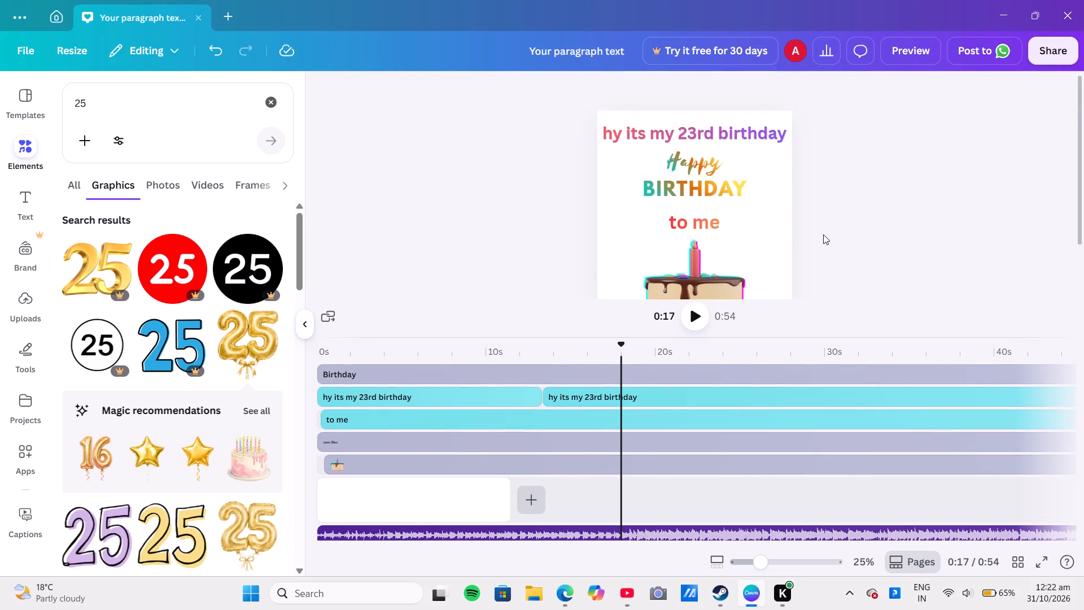
{"action": "scroll", "coordinate": [823, 234], "scroll_direction": "up", "scroll_amount": 1}
{"action": "left_click", "coordinate": [701, 313]}
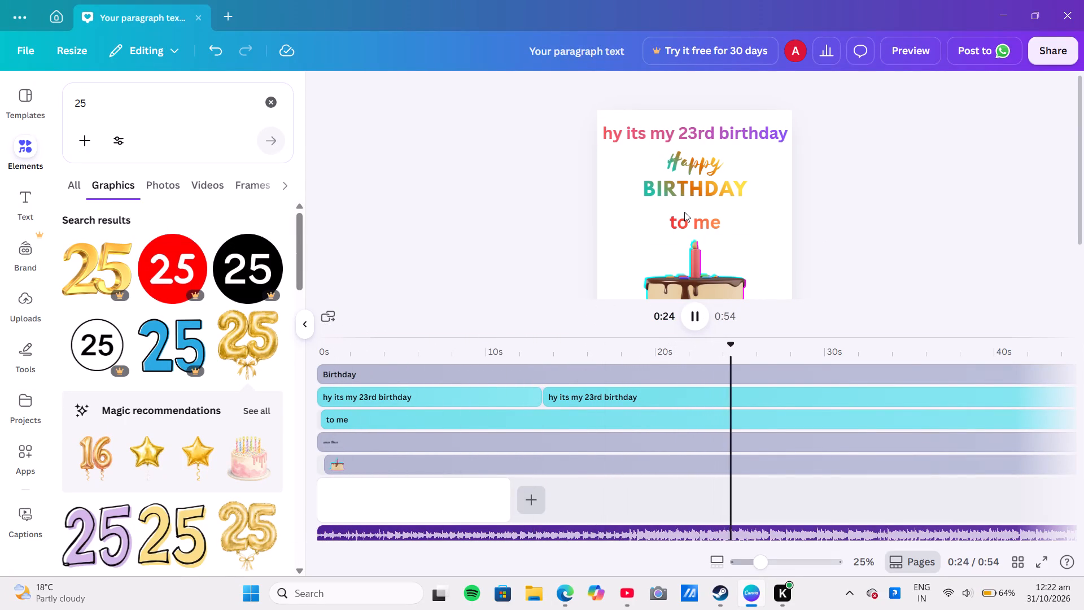
{"action": "scroll", "coordinate": [684, 212], "scroll_direction": "down", "scroll_amount": 1}
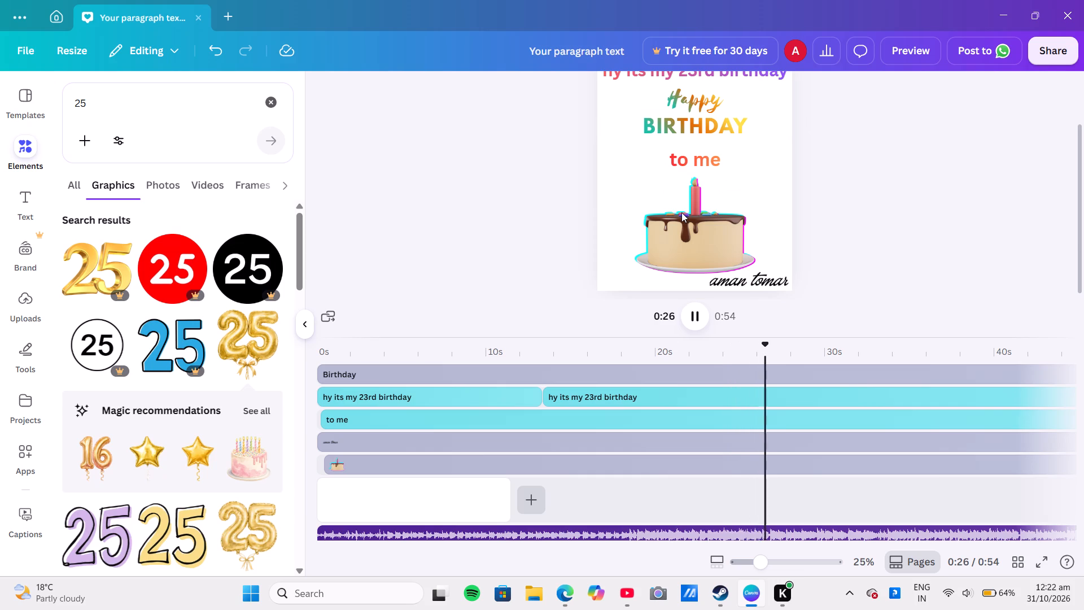
{"action": "scroll", "coordinate": [681, 212], "scroll_direction": "up", "scroll_amount": 1}
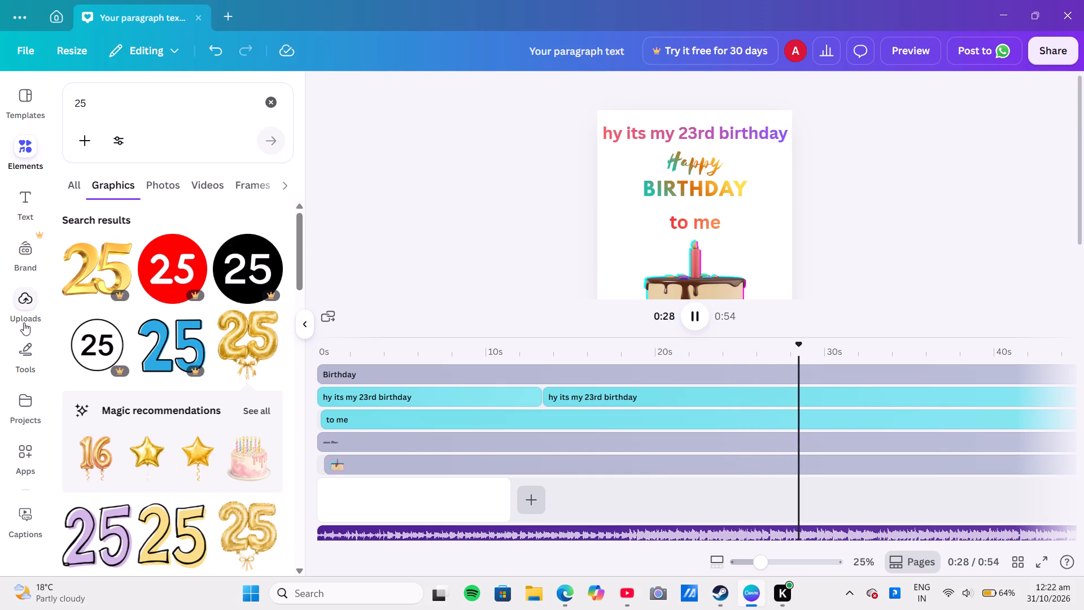
{"action": "left_click", "coordinate": [24, 310]}
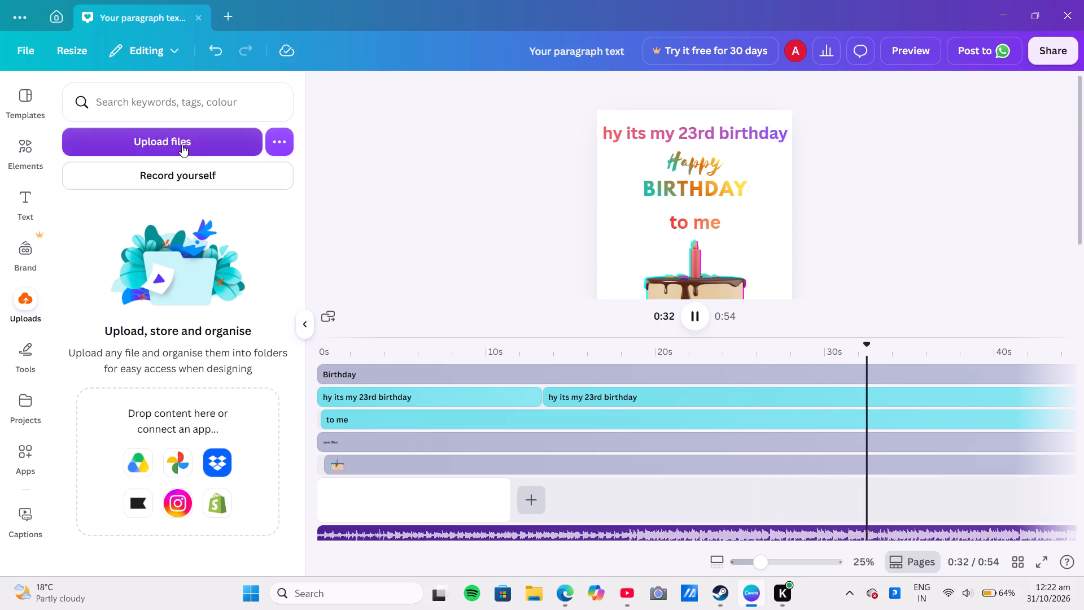
{"action": "left_click", "coordinate": [15, 403]}
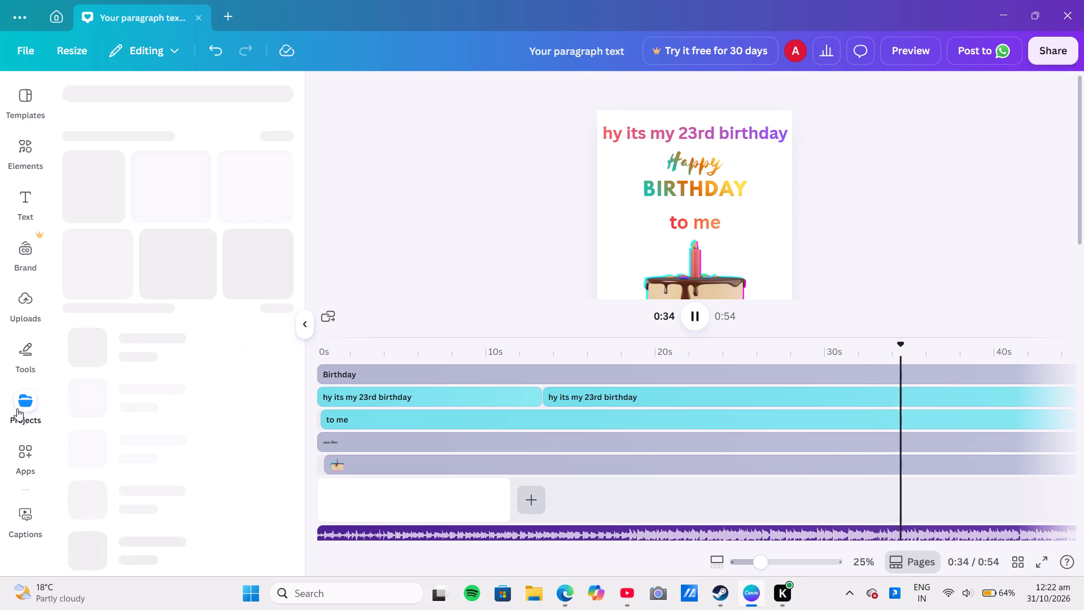
{"action": "left_click", "coordinate": [19, 460]}
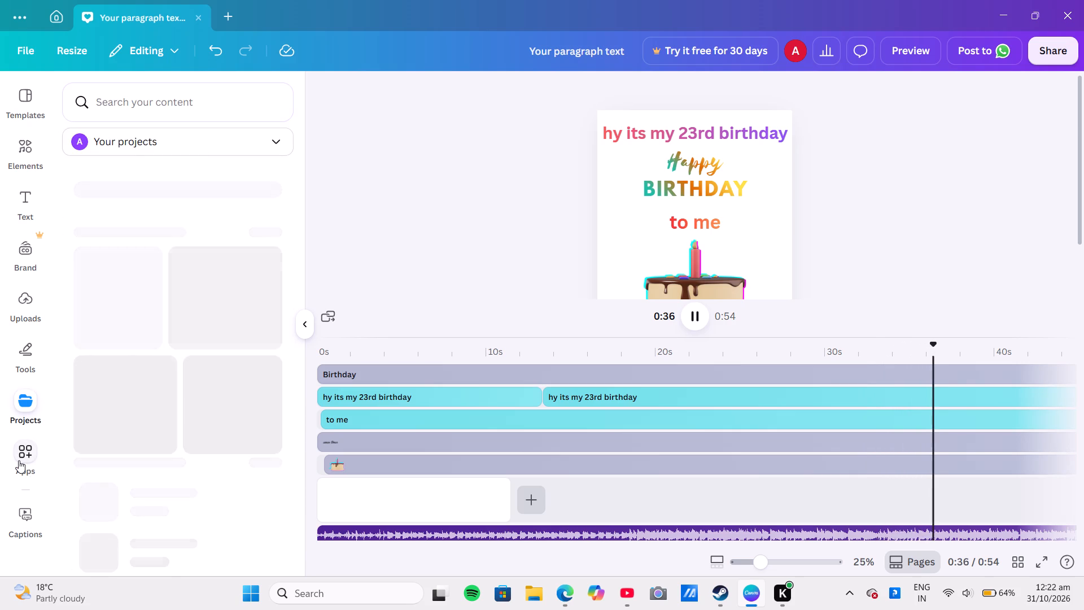
{"action": "left_click", "coordinate": [33, 197]}
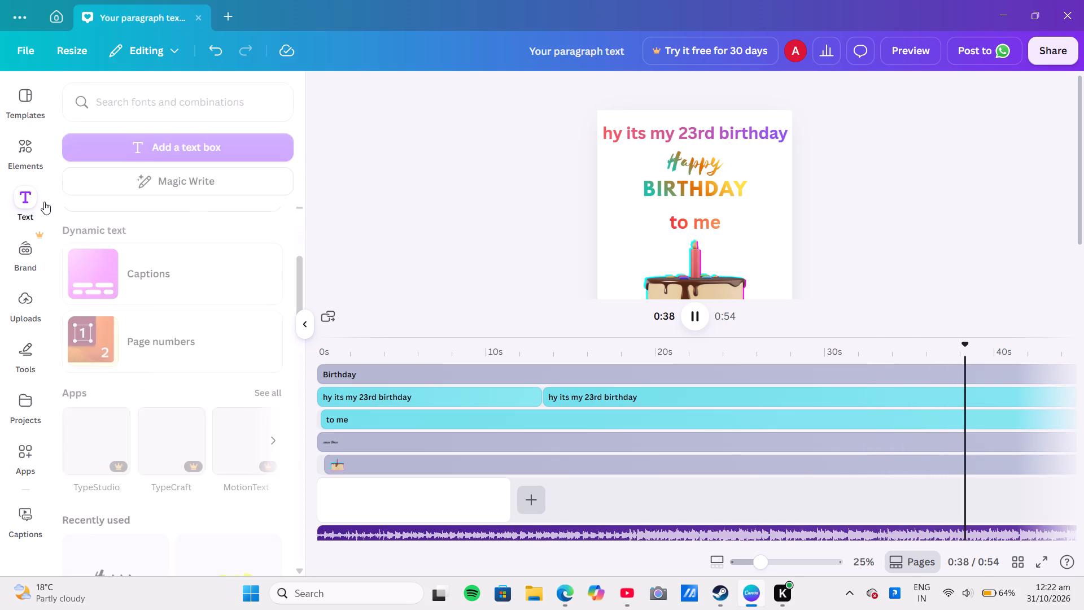
{"action": "left_click", "coordinate": [377, 191]}
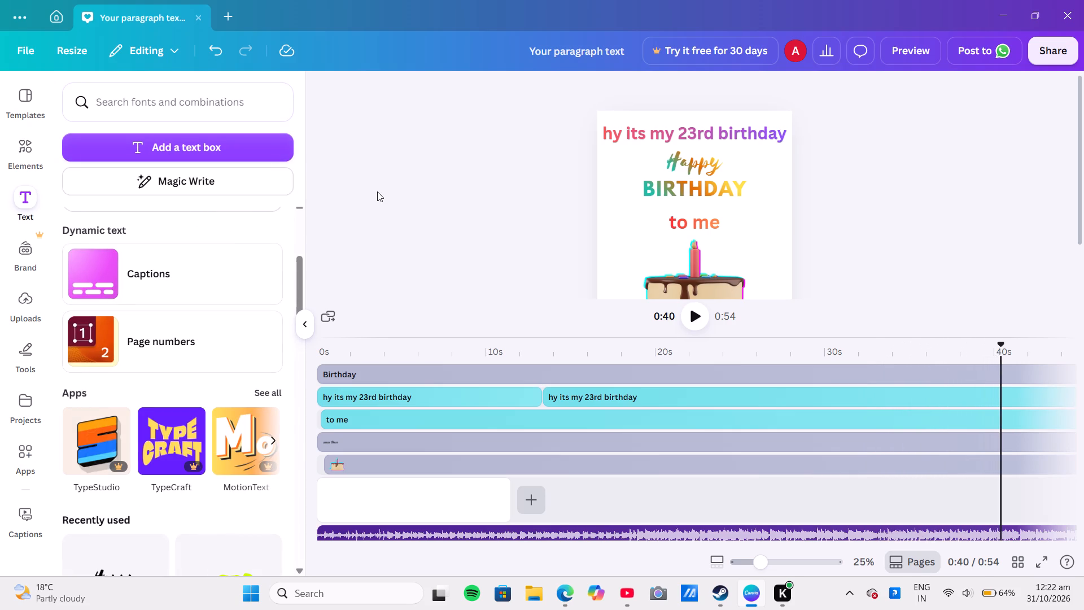
{"action": "left_click", "coordinate": [702, 308]}
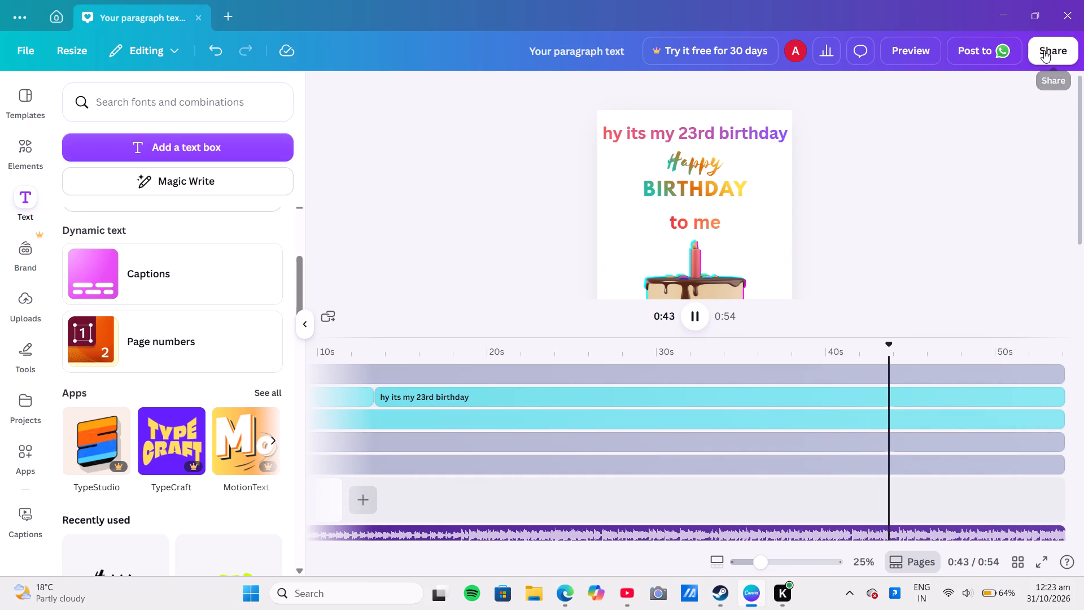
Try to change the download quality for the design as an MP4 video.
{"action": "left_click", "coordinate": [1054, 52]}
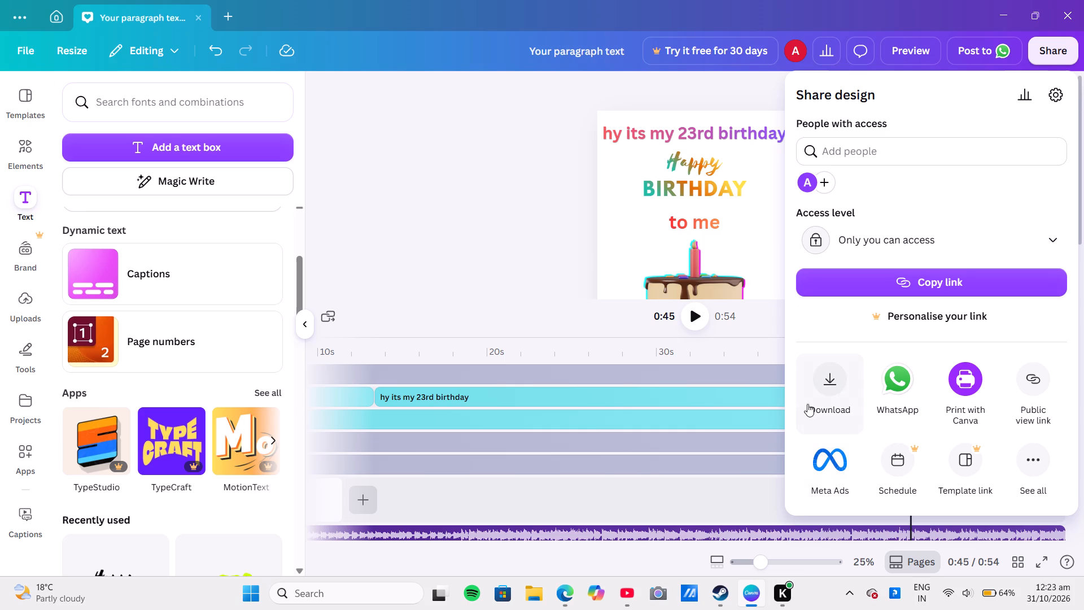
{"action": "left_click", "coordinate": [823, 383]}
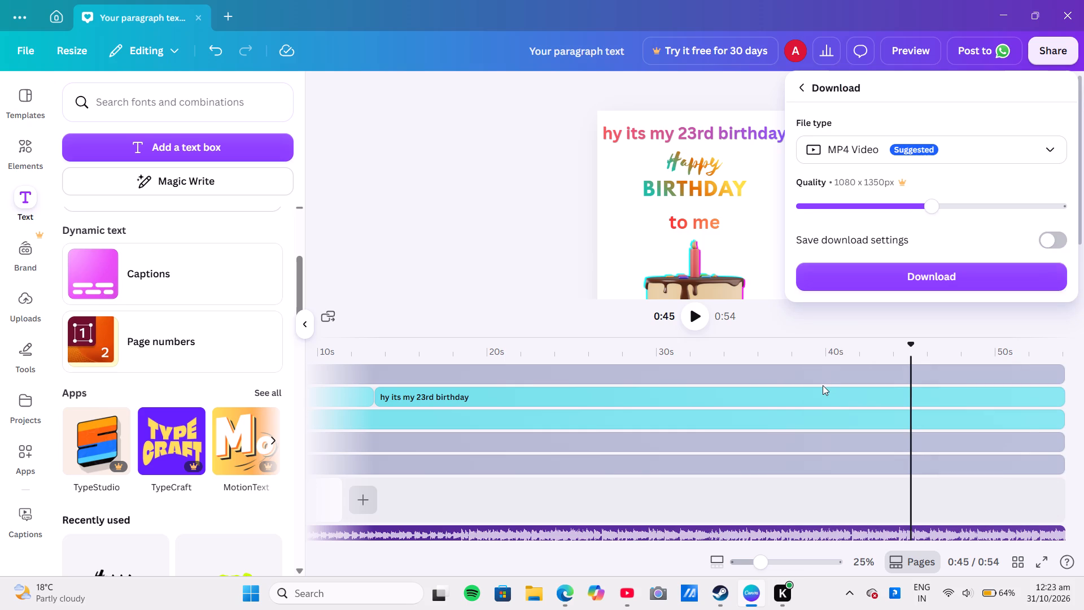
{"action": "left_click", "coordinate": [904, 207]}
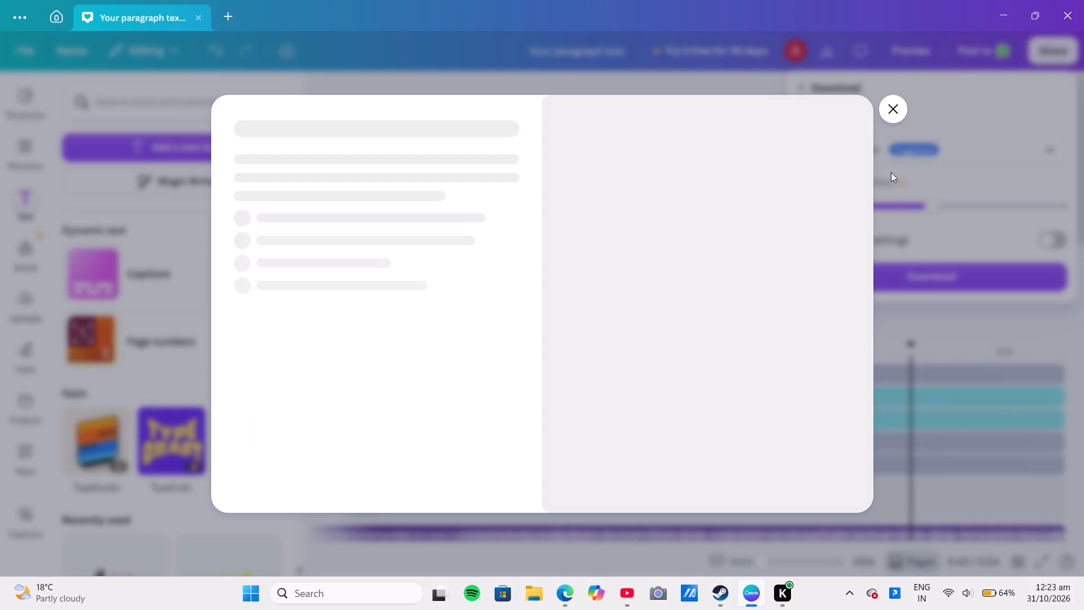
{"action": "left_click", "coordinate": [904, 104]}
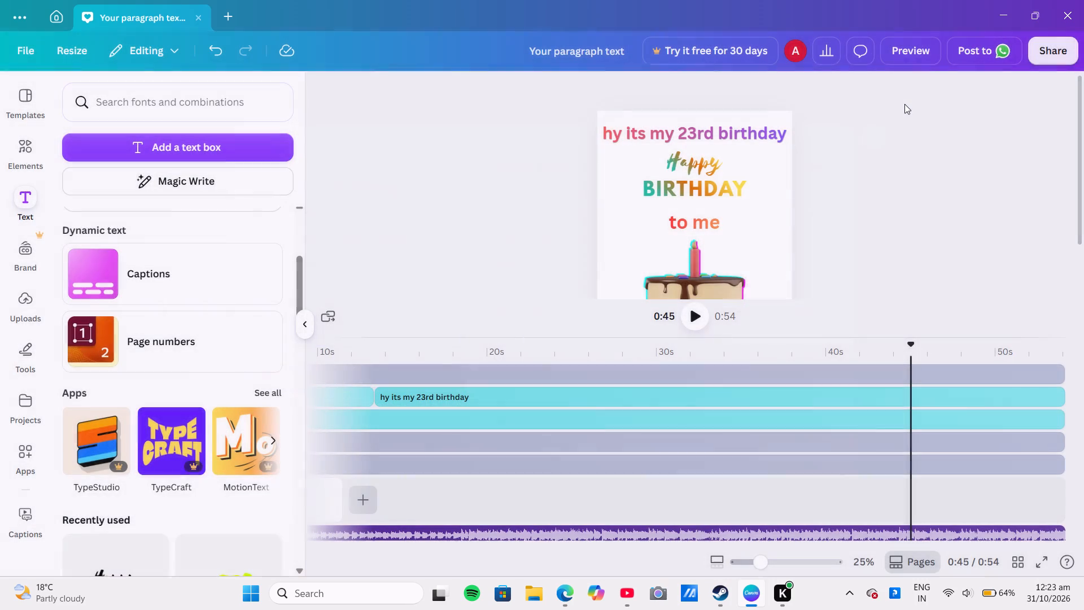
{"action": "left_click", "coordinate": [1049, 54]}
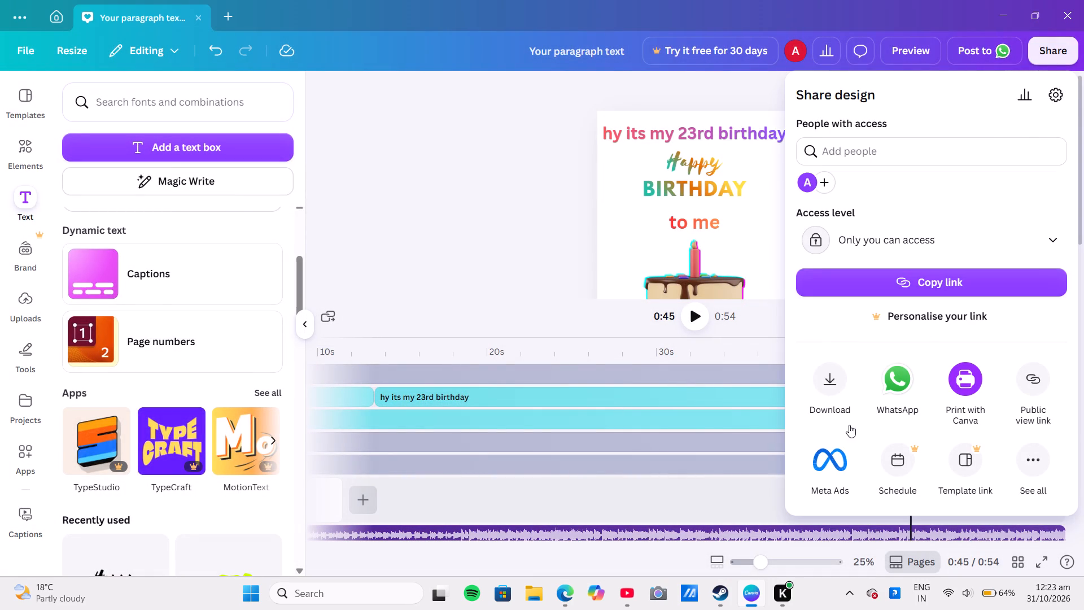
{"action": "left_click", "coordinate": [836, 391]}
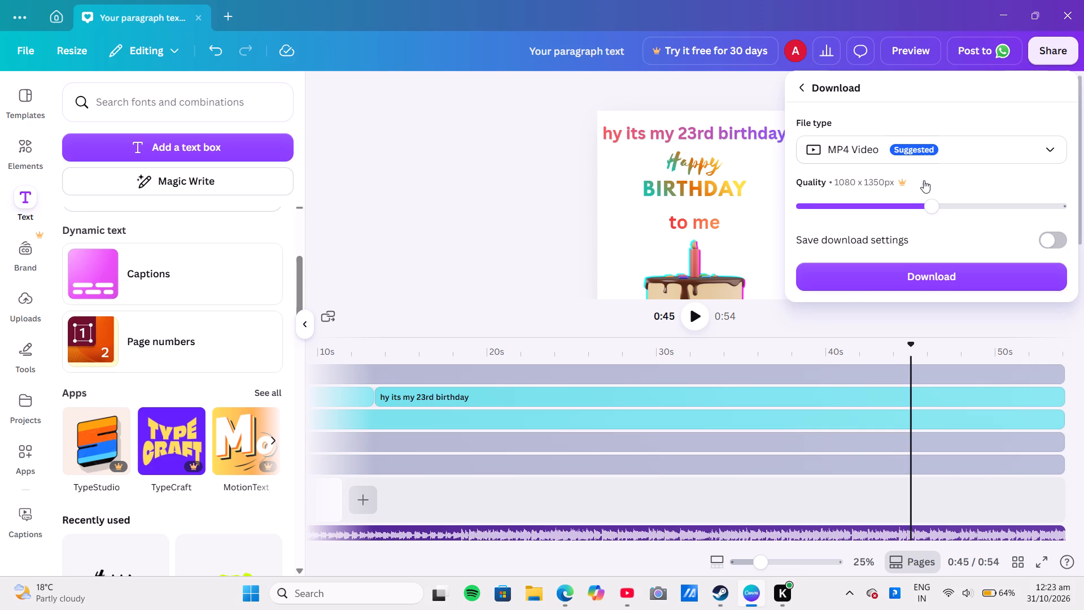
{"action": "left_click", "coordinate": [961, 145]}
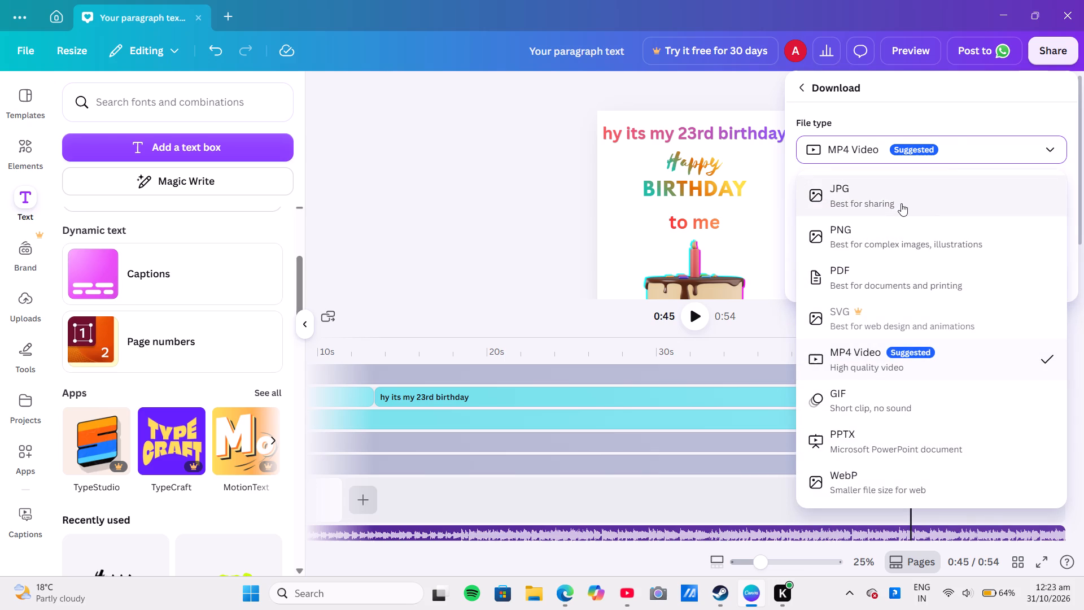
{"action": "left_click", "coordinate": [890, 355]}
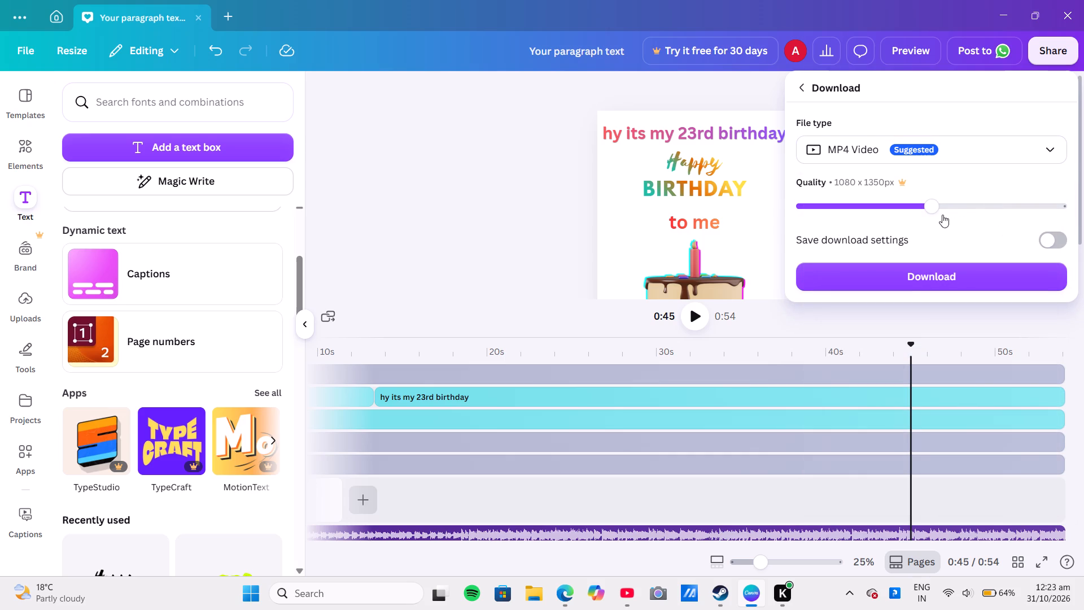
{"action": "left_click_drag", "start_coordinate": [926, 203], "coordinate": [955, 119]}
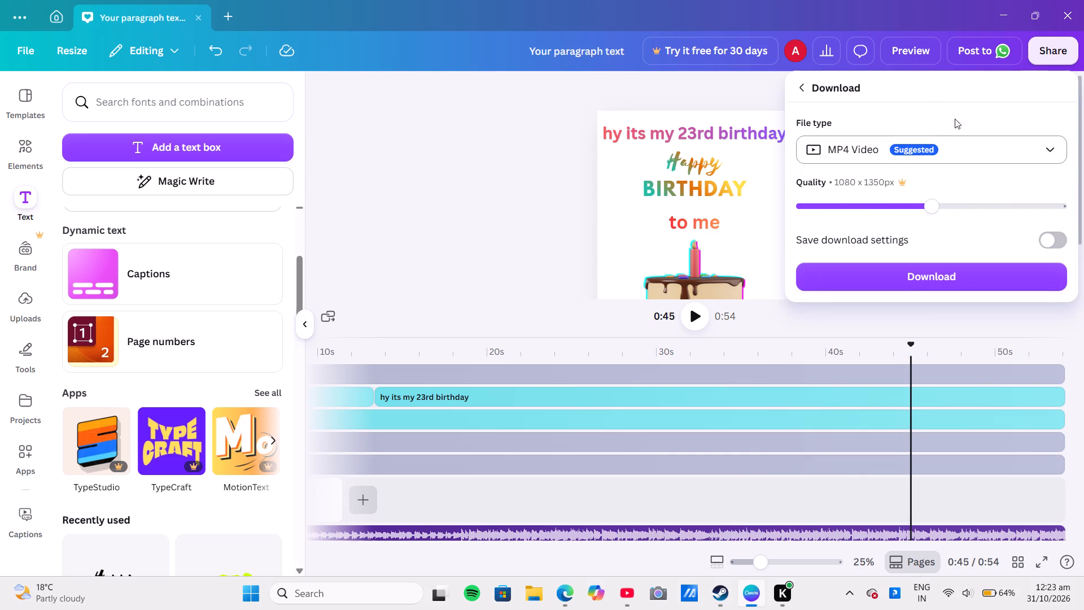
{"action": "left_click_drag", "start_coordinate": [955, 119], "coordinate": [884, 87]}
Look through the download settings for the JPG, PNG, GIF and PDF file types, including the PDF Print and Digital presets.
{"action": "left_click", "coordinate": [938, 143]}
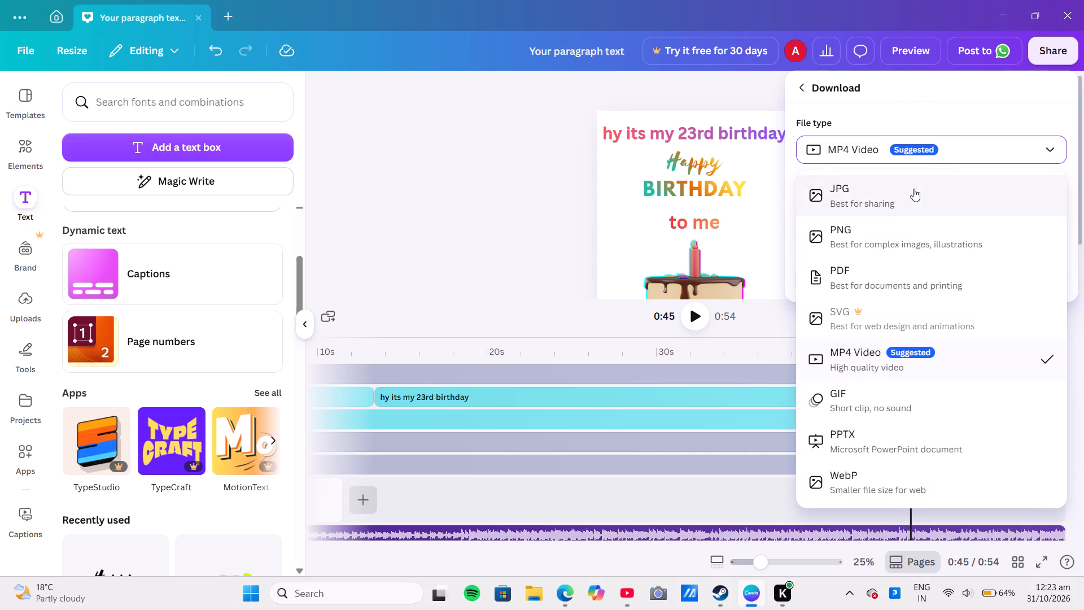
{"action": "left_click", "coordinate": [893, 189]}
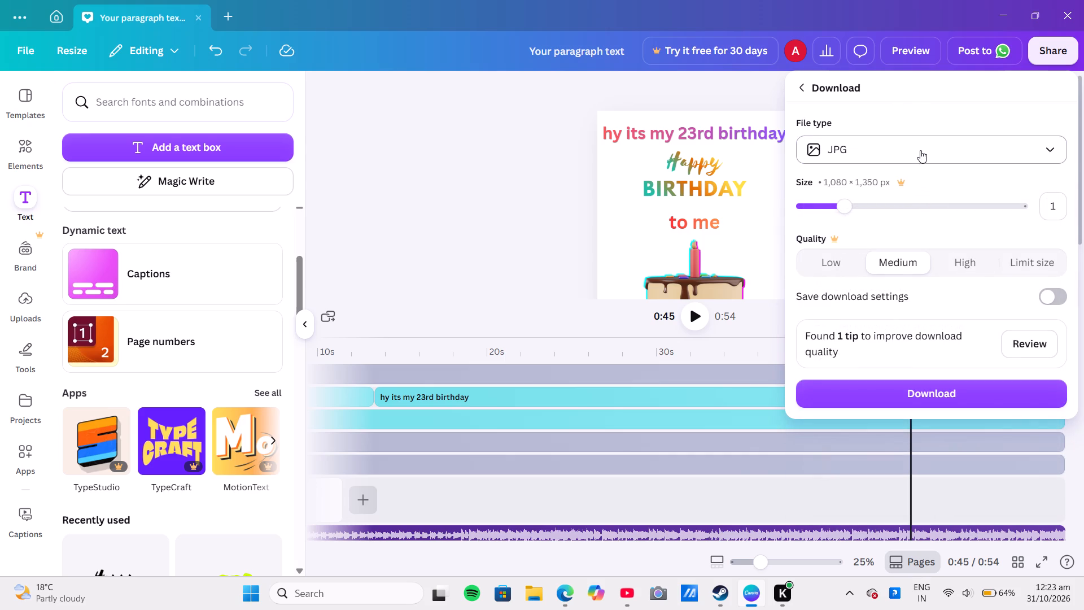
{"action": "left_click", "coordinate": [921, 149]}
{"action": "left_click", "coordinate": [907, 236]}
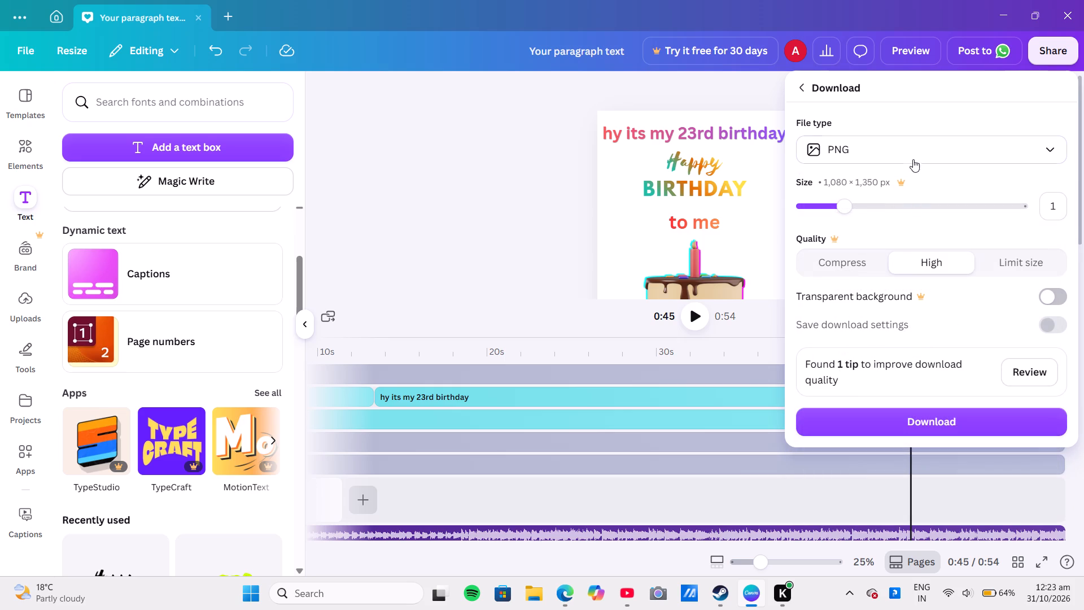
{"action": "left_click", "coordinate": [913, 154]}
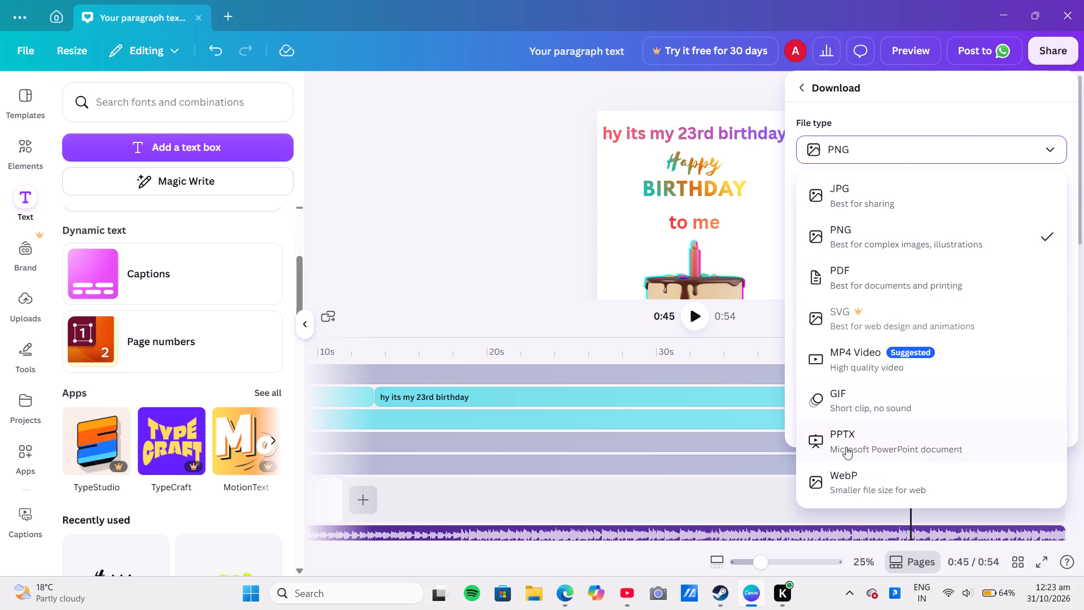
{"action": "left_click", "coordinate": [850, 404]}
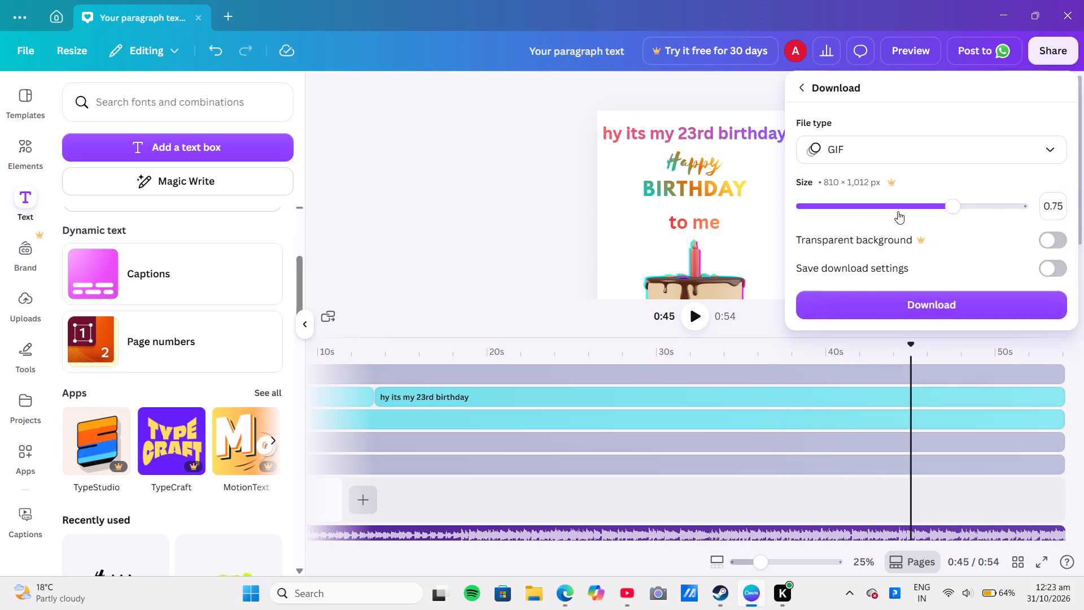
{"action": "left_click", "coordinate": [1056, 149]}
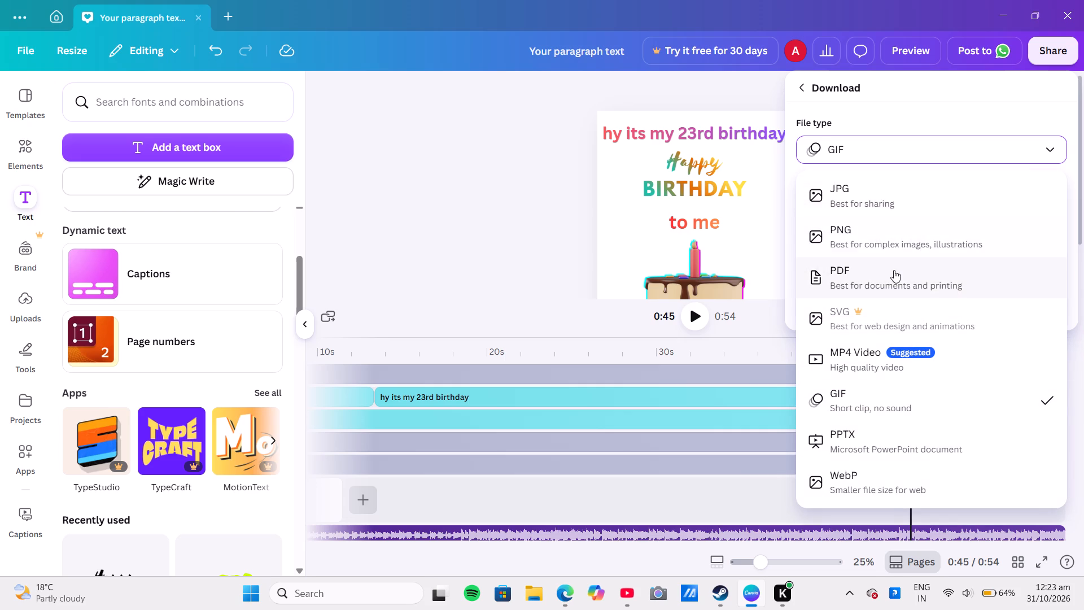
{"action": "left_click", "coordinate": [894, 270]}
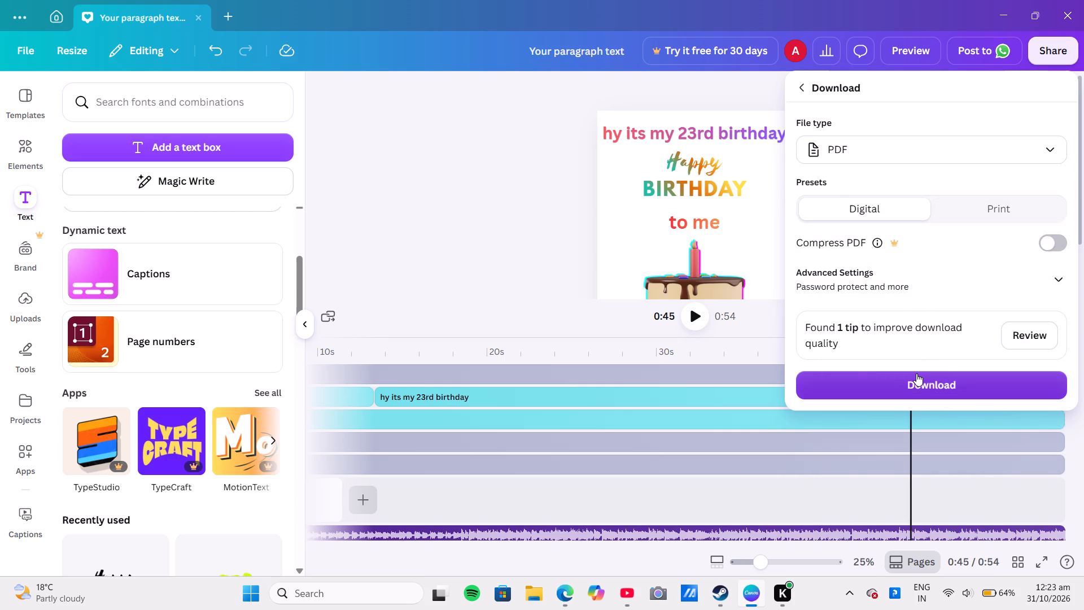
{"action": "left_click", "coordinate": [1005, 198]}
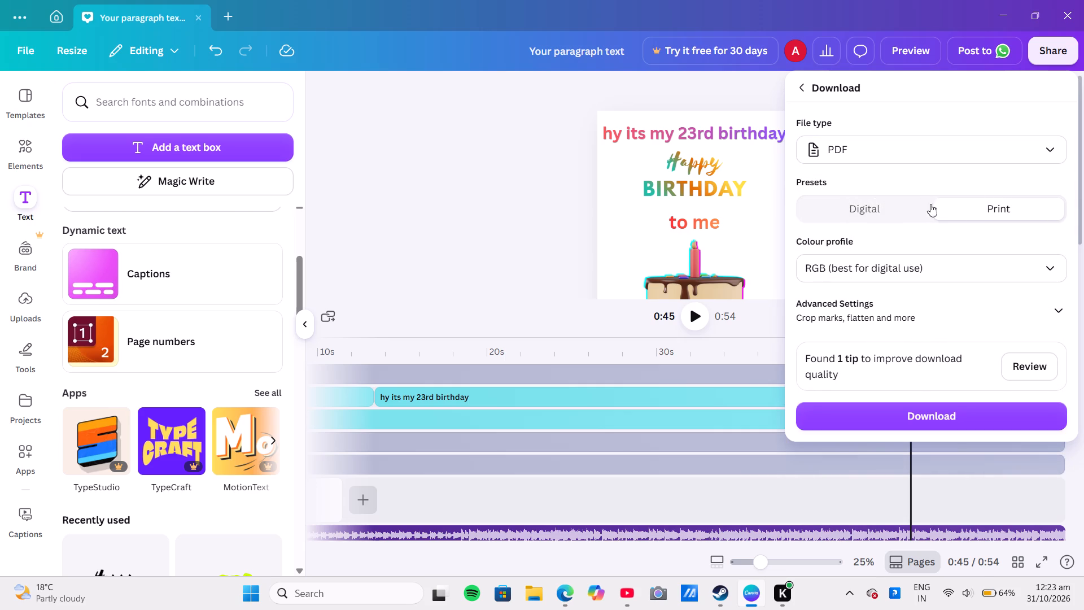
{"action": "left_click", "coordinate": [898, 217]}
{"action": "left_click", "coordinate": [756, 207]}
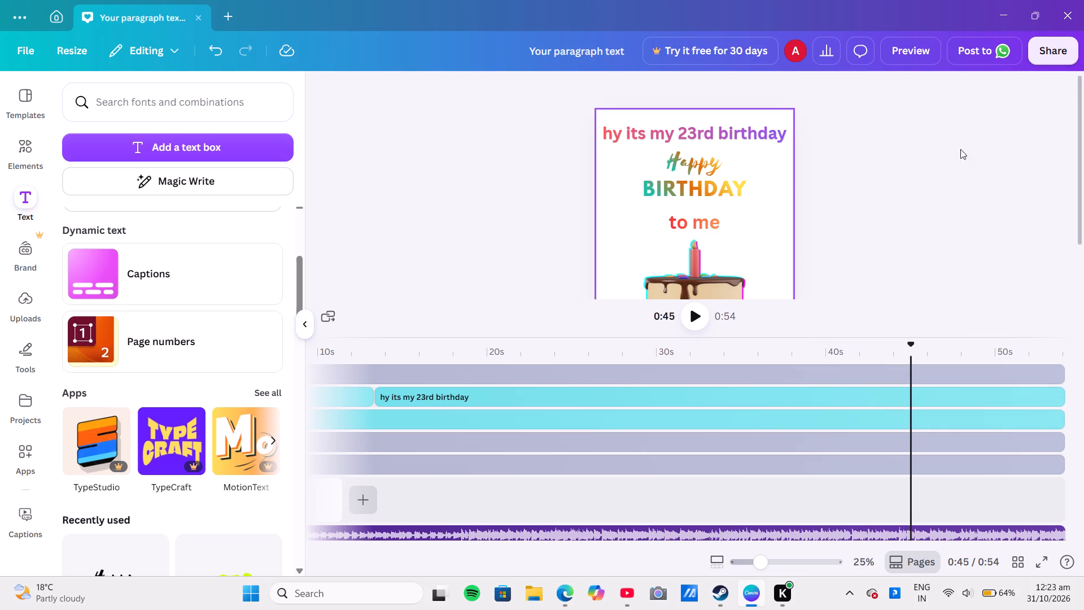
Preview the birthday video from its start in full screen, pausing and resuming the playback.
{"action": "left_click", "coordinate": [934, 49]}
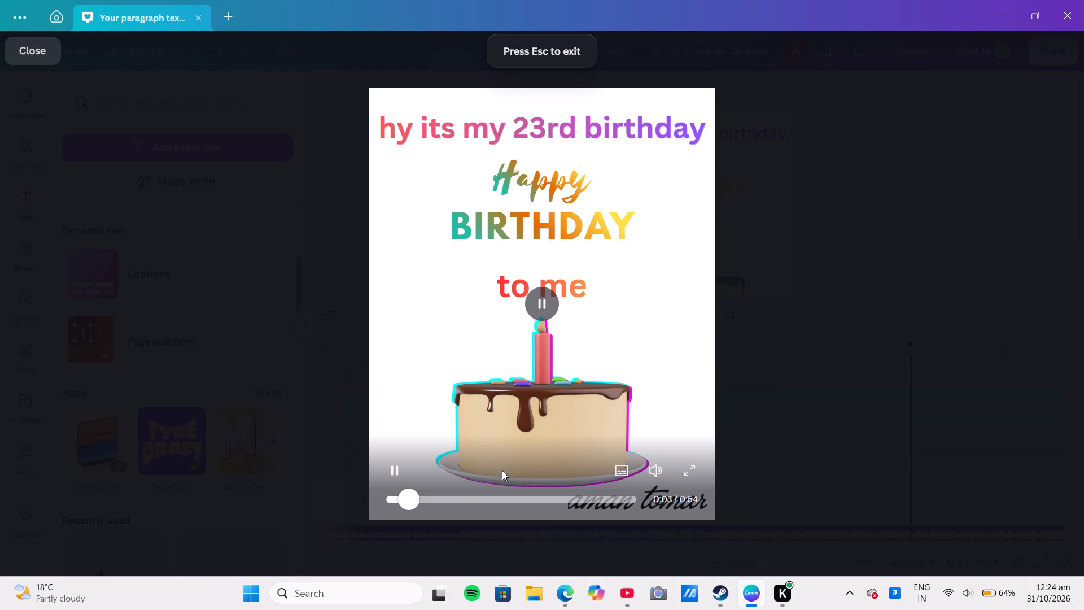
{"action": "left_click", "coordinate": [767, 412]}
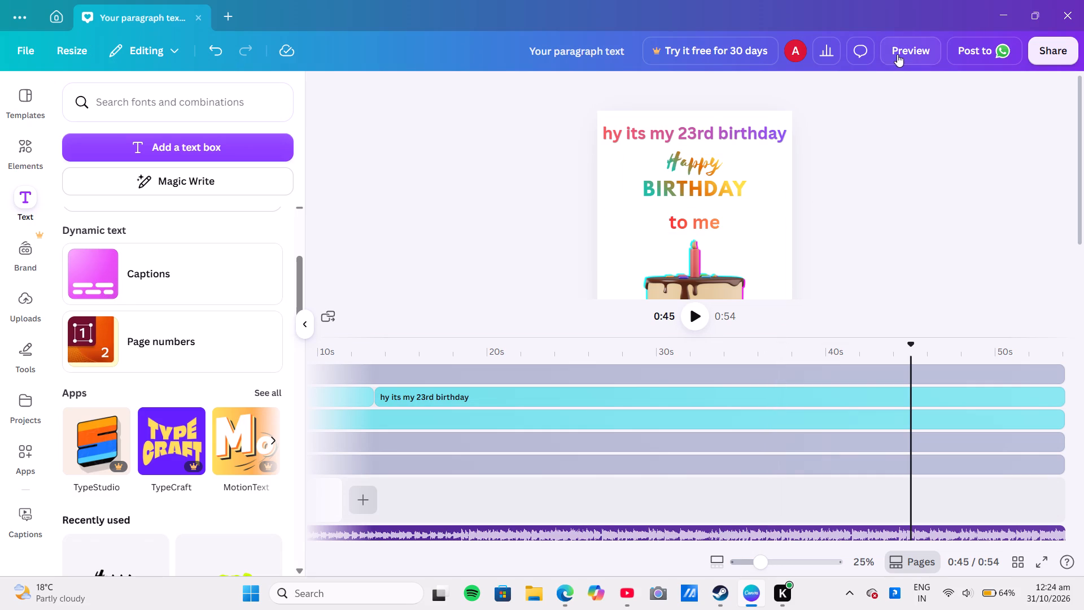
{"action": "left_click", "coordinate": [897, 54]}
{"action": "left_click", "coordinate": [684, 470]}
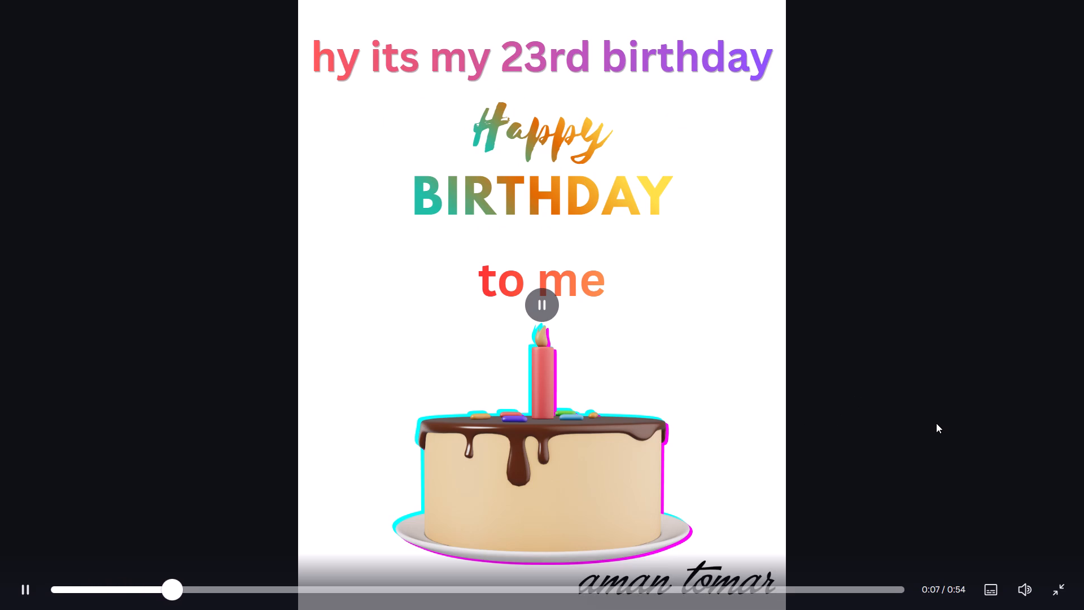
{"action": "left_click", "coordinate": [925, 455]}
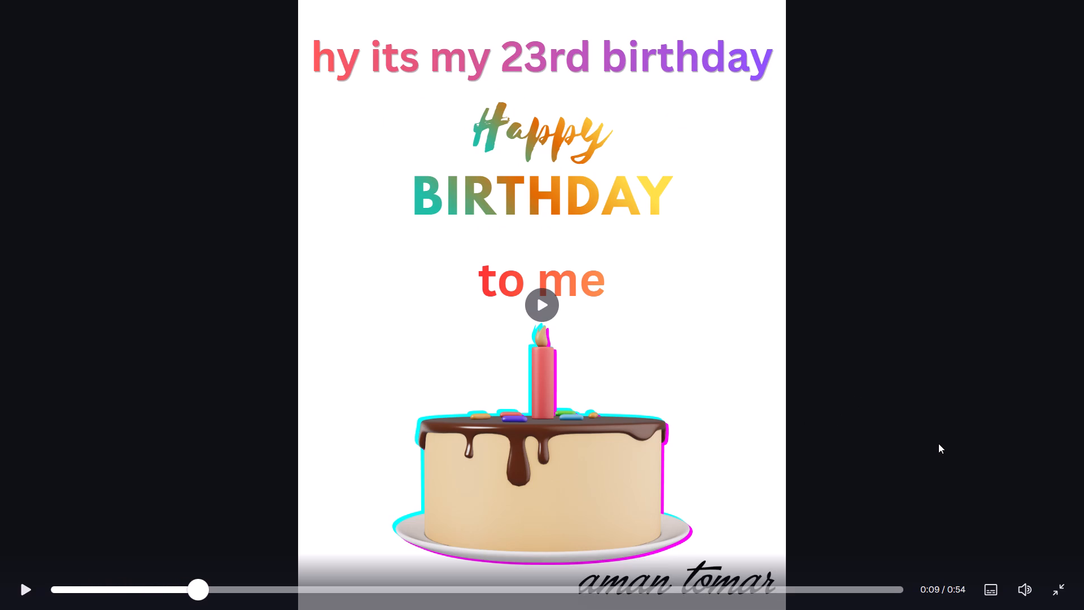
{"action": "left_click", "coordinate": [942, 442]}
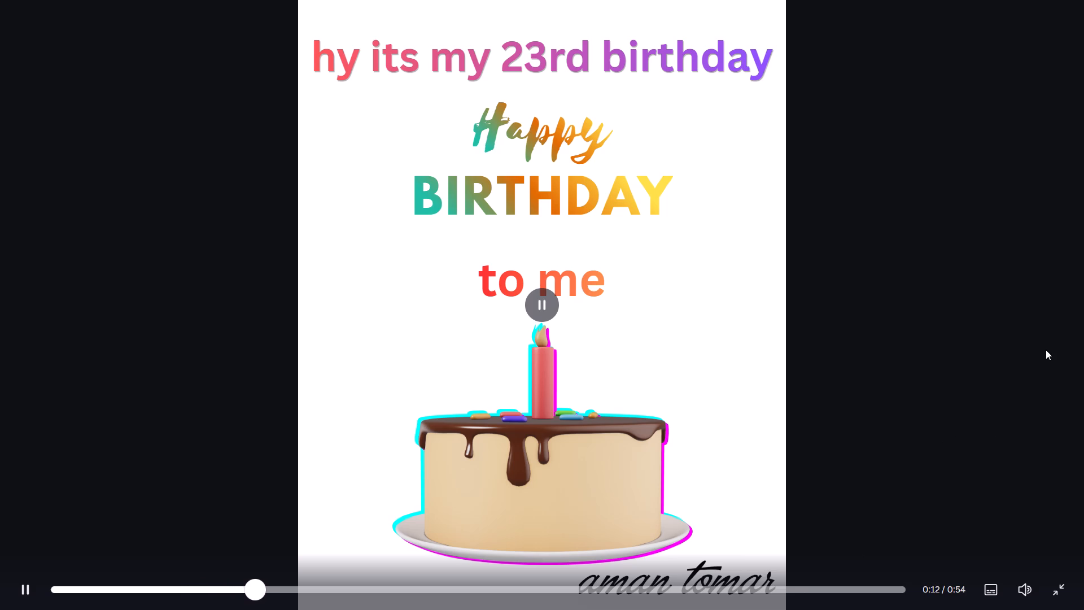
{"action": "right_click", "coordinate": [1083, 273]}
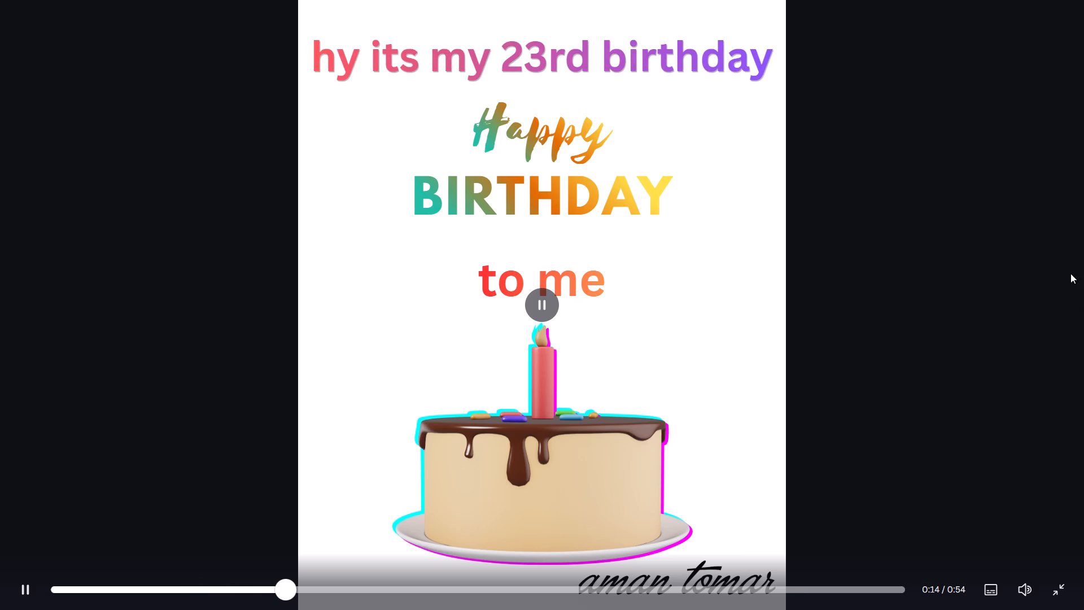
{"action": "right_click_drag", "start_coordinate": [1025, 277], "coordinate": [1017, 279]}
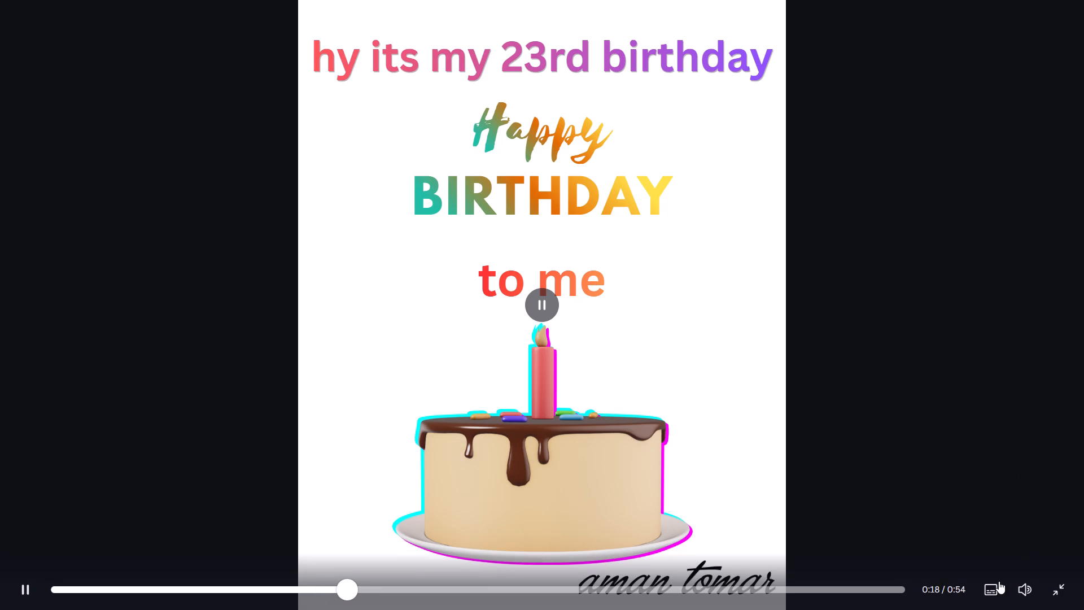
Turn the playback volume of the full-screen birthday video preview up to maximum and return to the design editor.
{"action": "left_click_drag", "start_coordinate": [1022, 586], "coordinate": [1006, 504]}
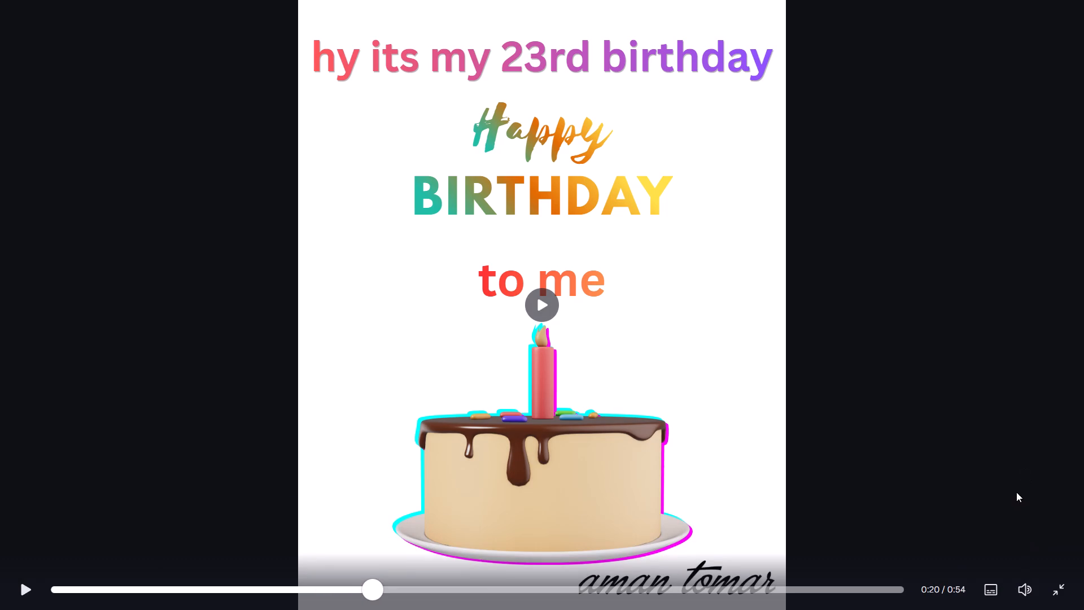
{"action": "left_click", "coordinate": [1017, 489]}
{"action": "left_click_drag", "start_coordinate": [1024, 582], "coordinate": [1020, 552]}
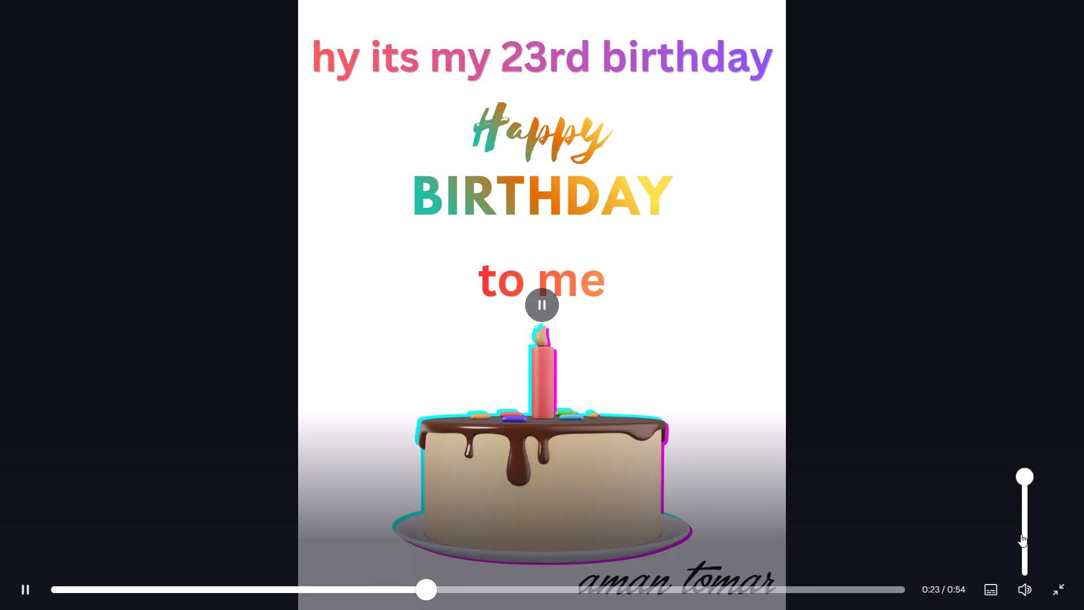
{"action": "left_click_drag", "start_coordinate": [1021, 478], "coordinate": [1025, 460]}
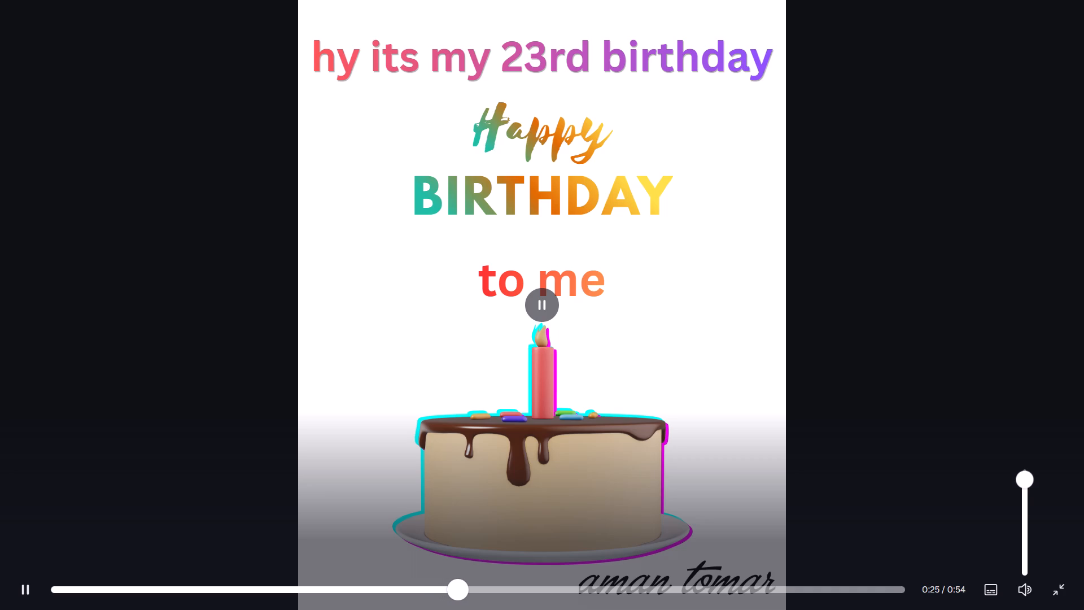
{"action": "left_click_drag", "start_coordinate": [1025, 460], "coordinate": [1025, 447]}
{"action": "left_click", "coordinate": [1064, 587]}
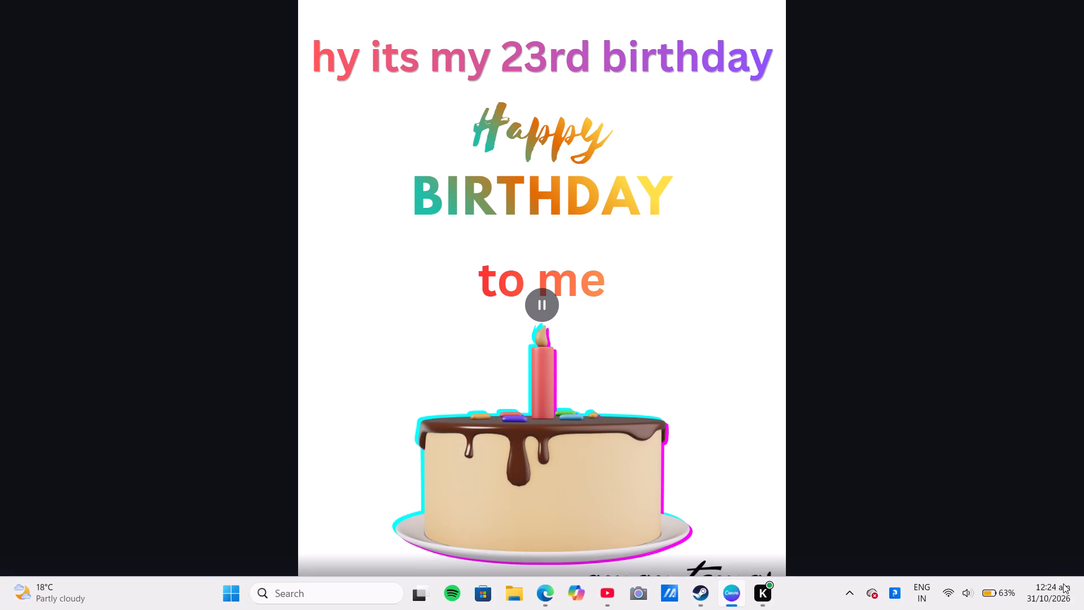
{"action": "left_click", "coordinate": [752, 64]}
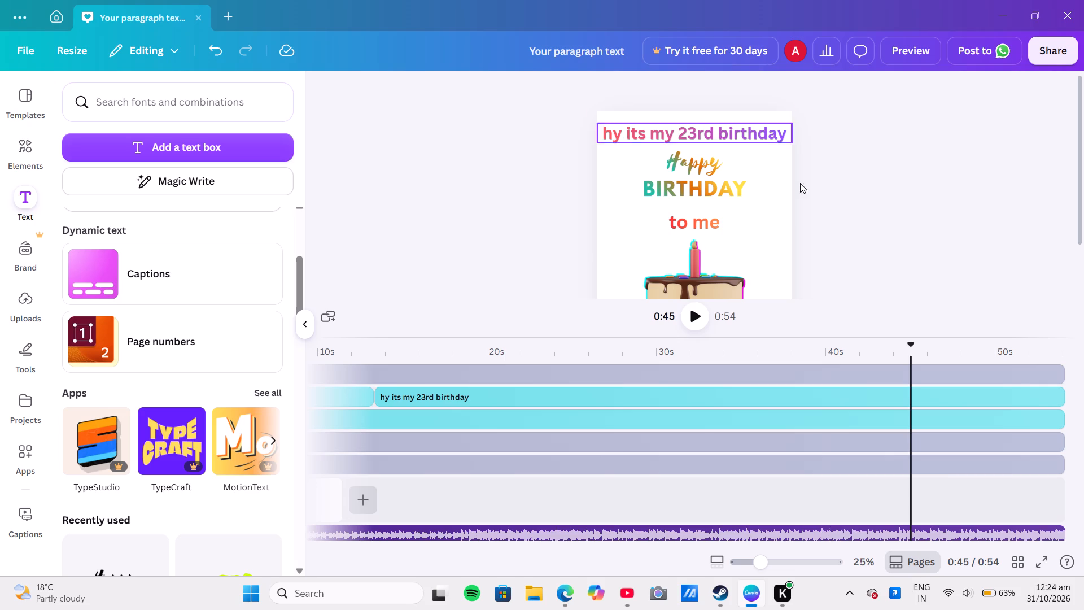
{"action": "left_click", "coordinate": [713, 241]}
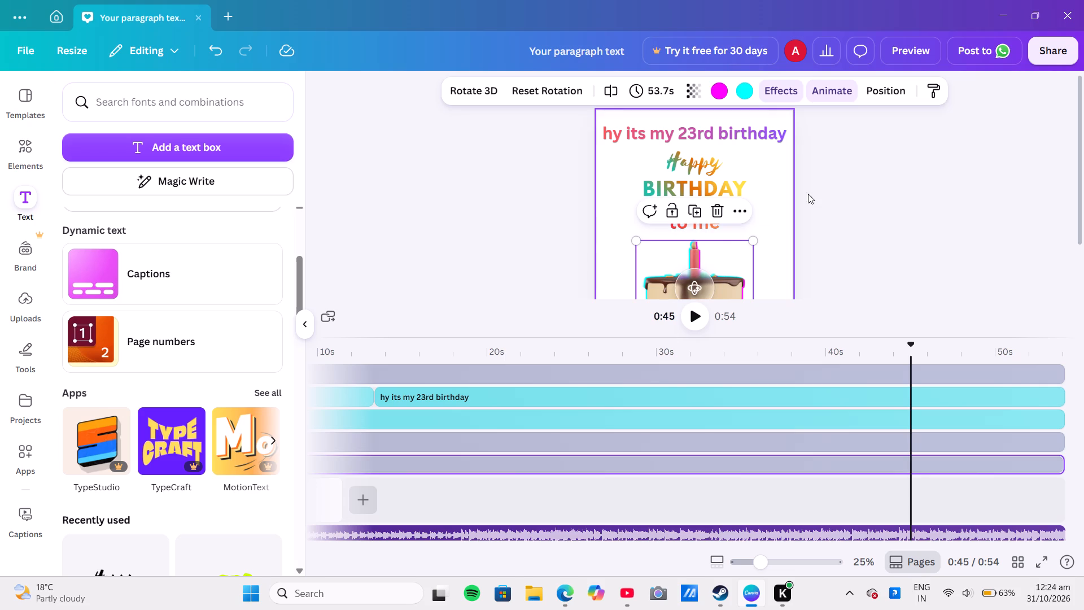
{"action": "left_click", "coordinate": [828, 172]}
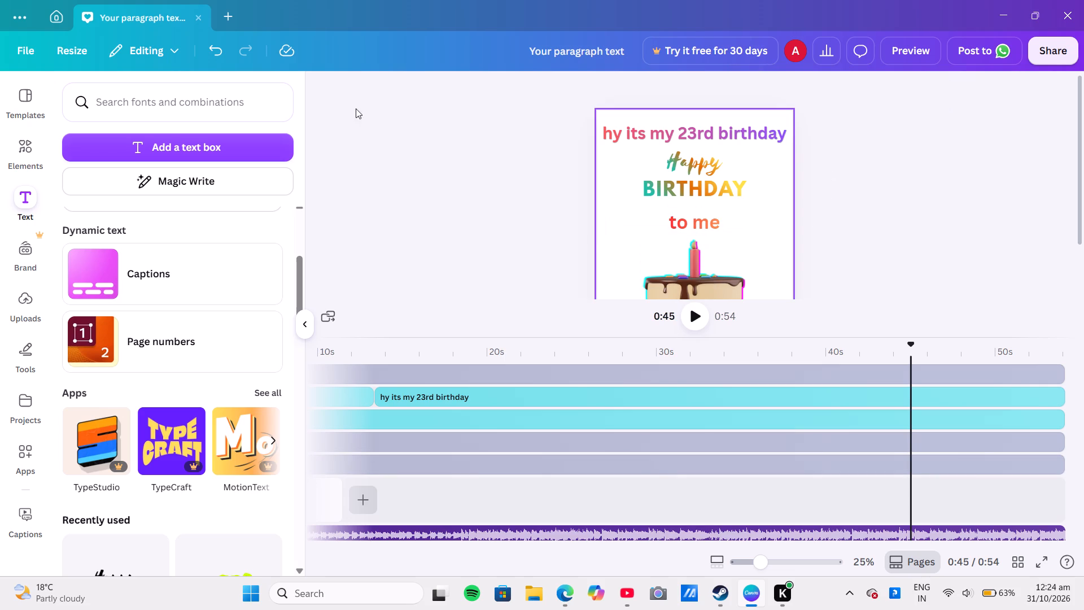